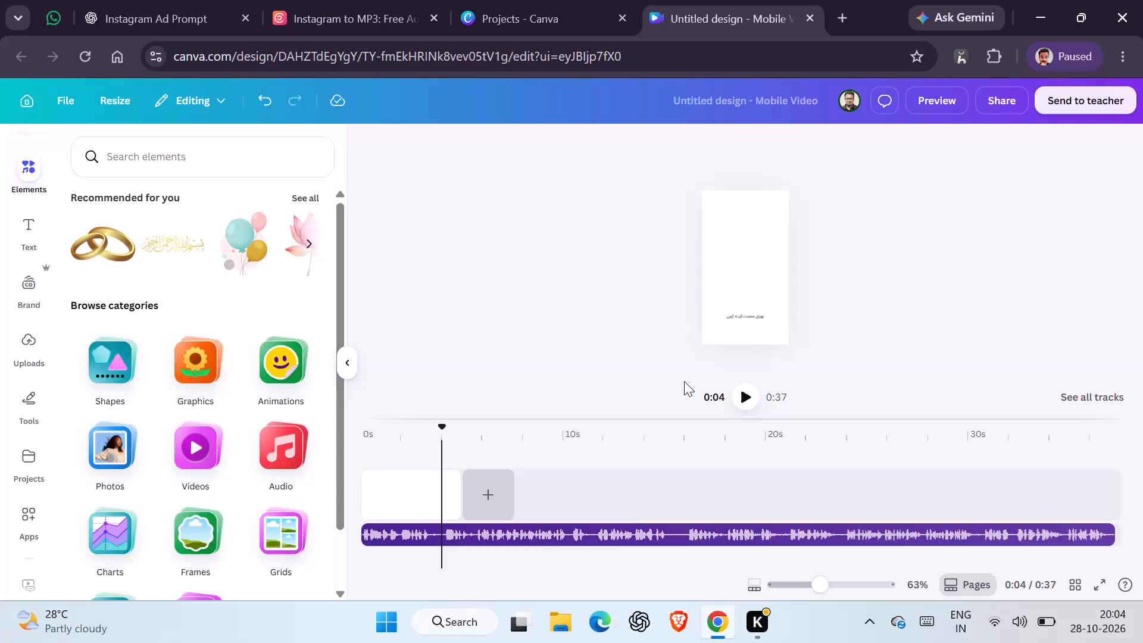
Play through the captioned video from about 0:04 to 0:25 and check its caption tracks against the audio.
{"action": "left_click", "coordinate": [751, 399]}
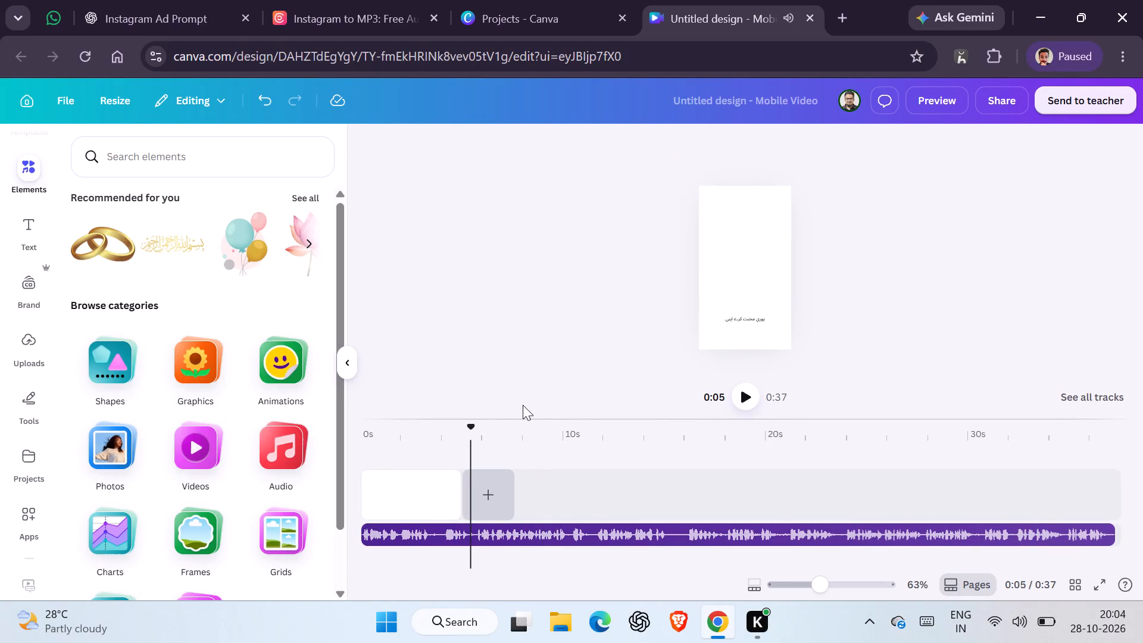
{"action": "key", "text": "space"}
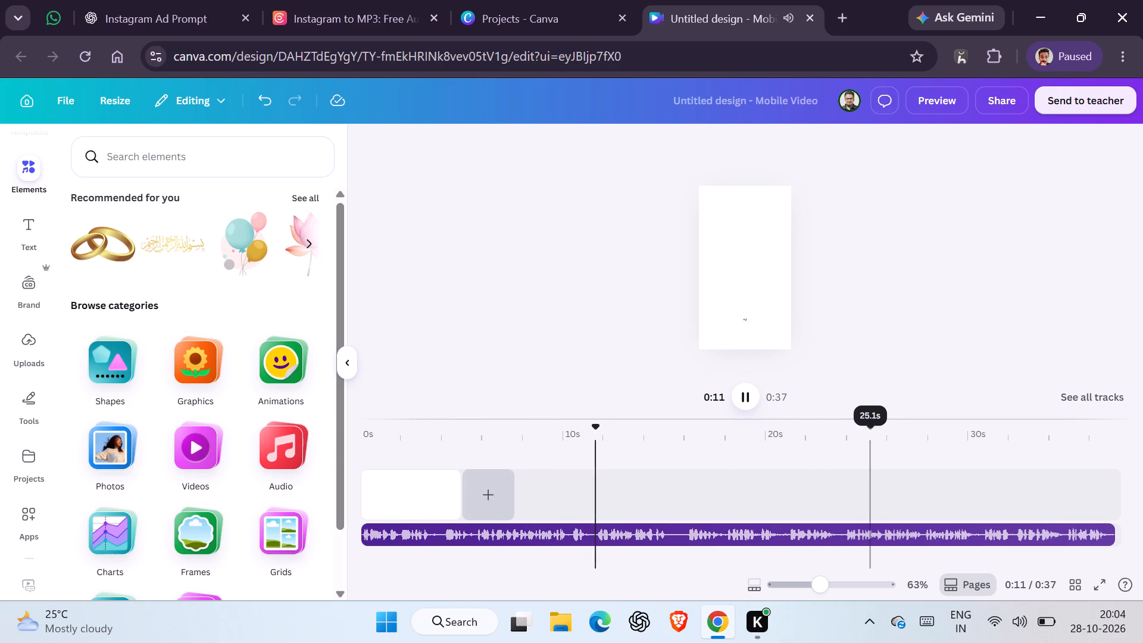
{"action": "left_click", "coordinate": [882, 349]}
{"action": "left_click", "coordinate": [1082, 401]}
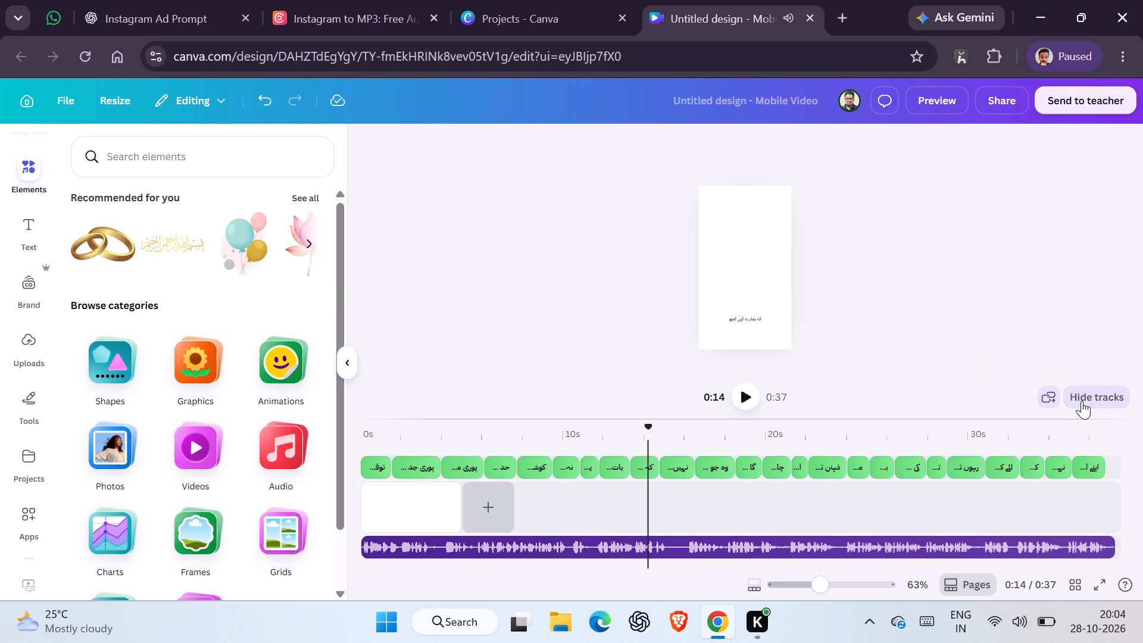
{"action": "left_click", "coordinate": [1082, 401]}
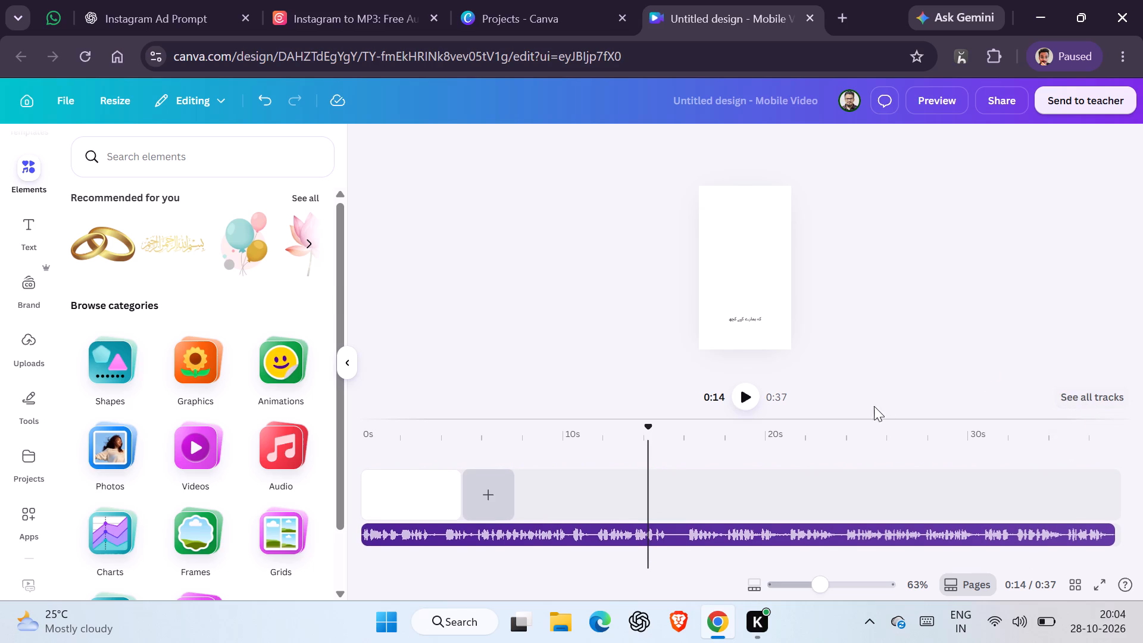
{"action": "left_click", "coordinate": [746, 392]}
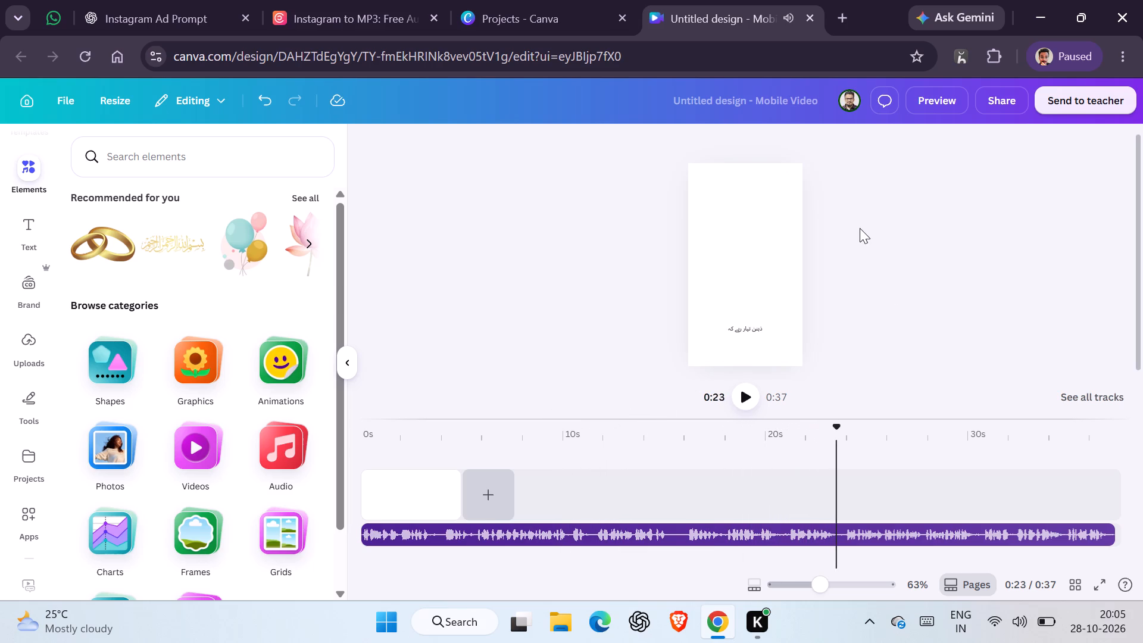
{"action": "key", "text": "space"}
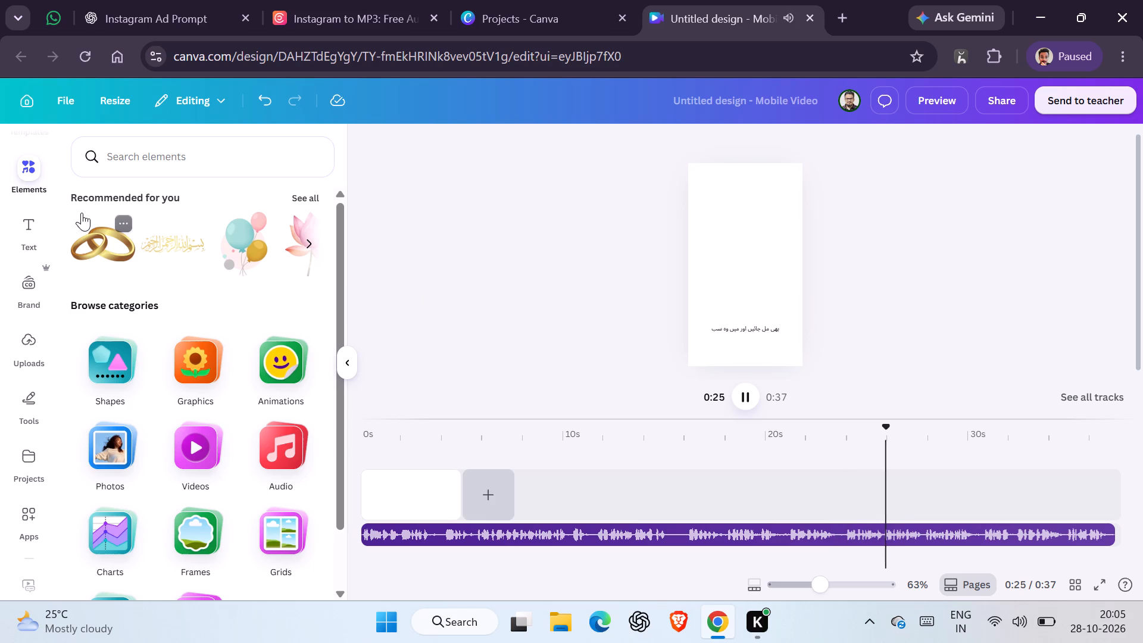
Browse the Text, Uploads, Tools, Brand and Elements libraries, including the 3D category, for material to use in the video.
{"action": "left_click", "coordinate": [26, 237]}
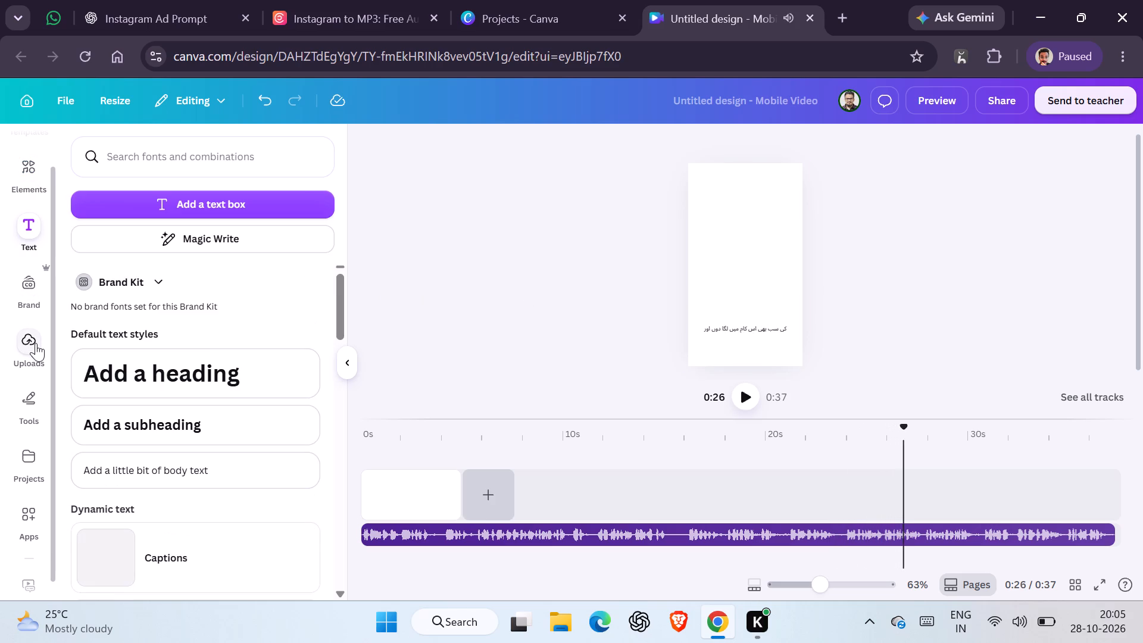
{"action": "left_click", "coordinate": [36, 343]}
{"action": "left_click", "coordinate": [33, 298]}
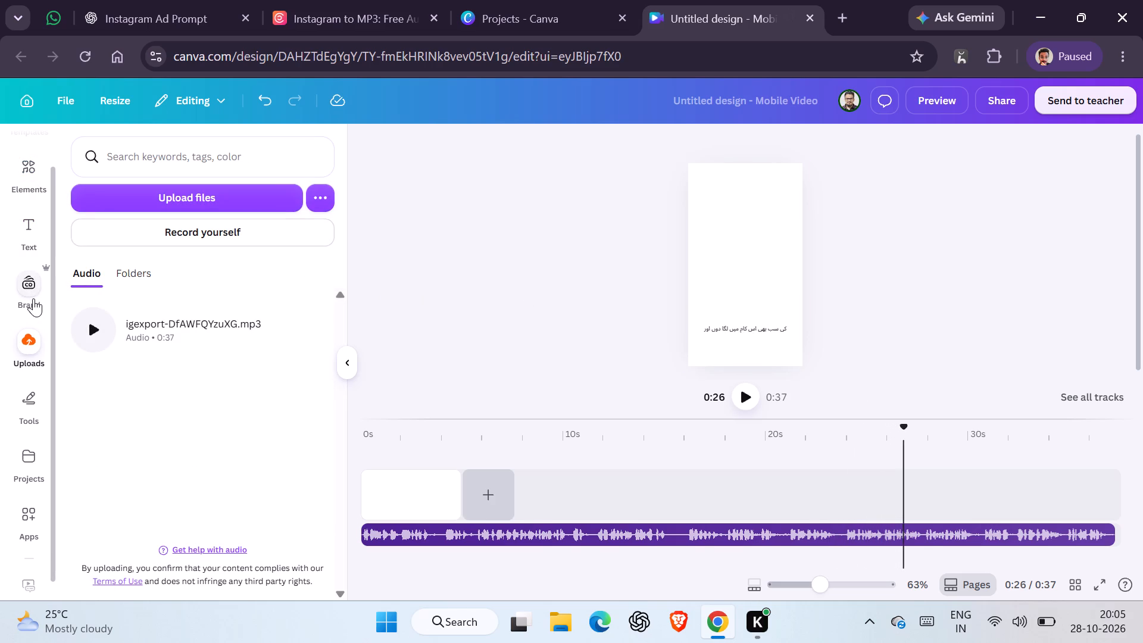
{"action": "left_click", "coordinate": [29, 422]}
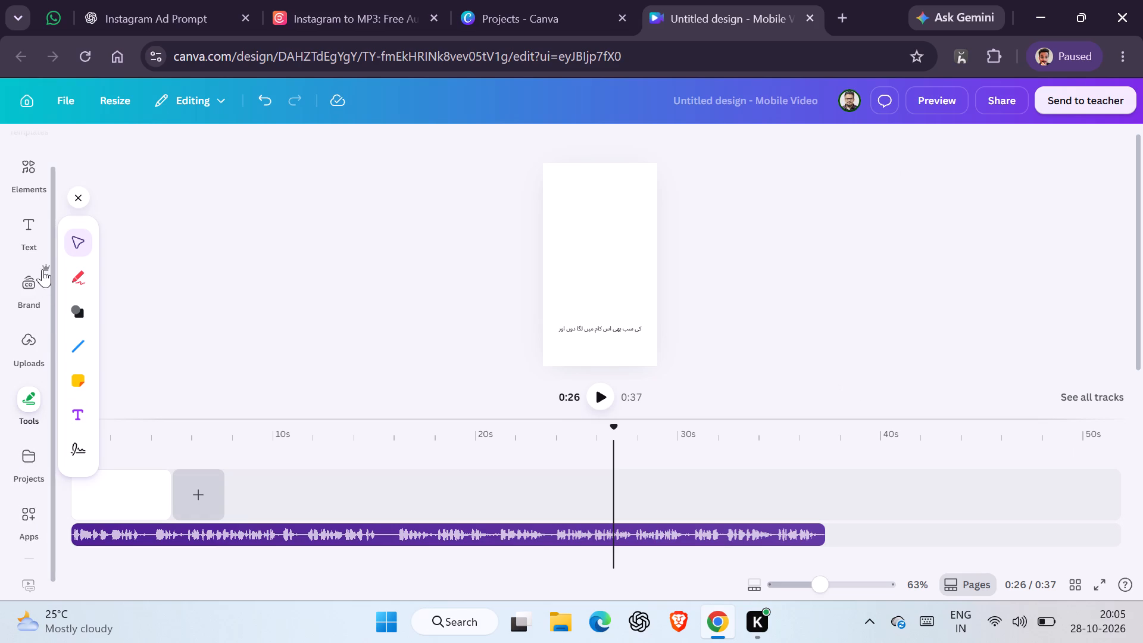
{"action": "left_click", "coordinate": [38, 243]}
{"action": "left_click", "coordinate": [30, 177]}
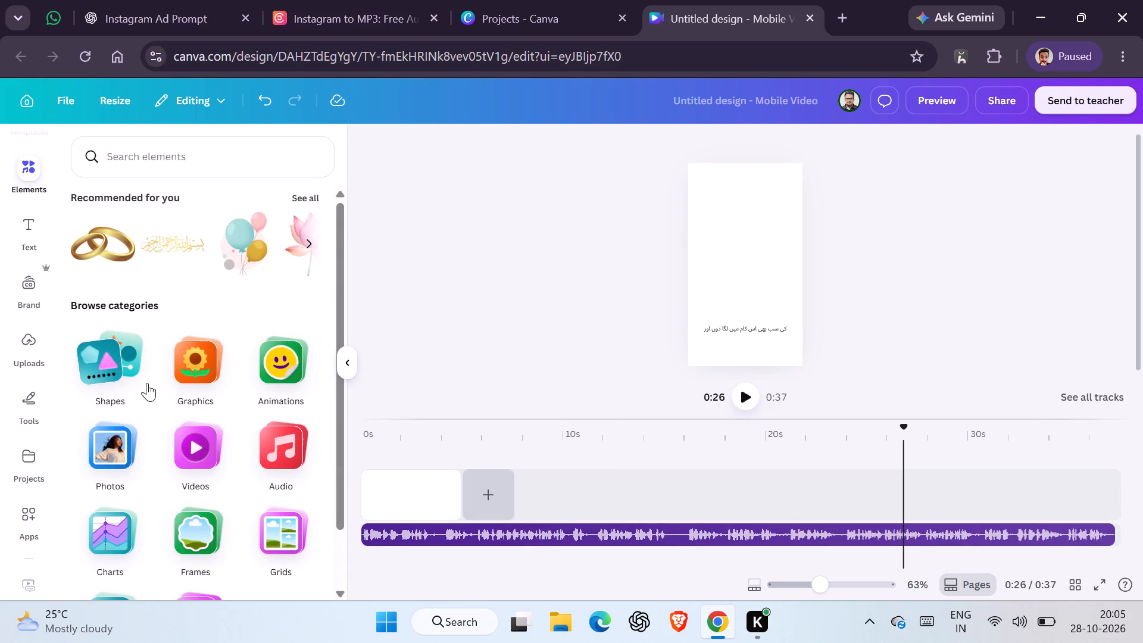
{"action": "scroll", "coordinate": [147, 383], "scroll_direction": "down", "scroll_amount": 1}
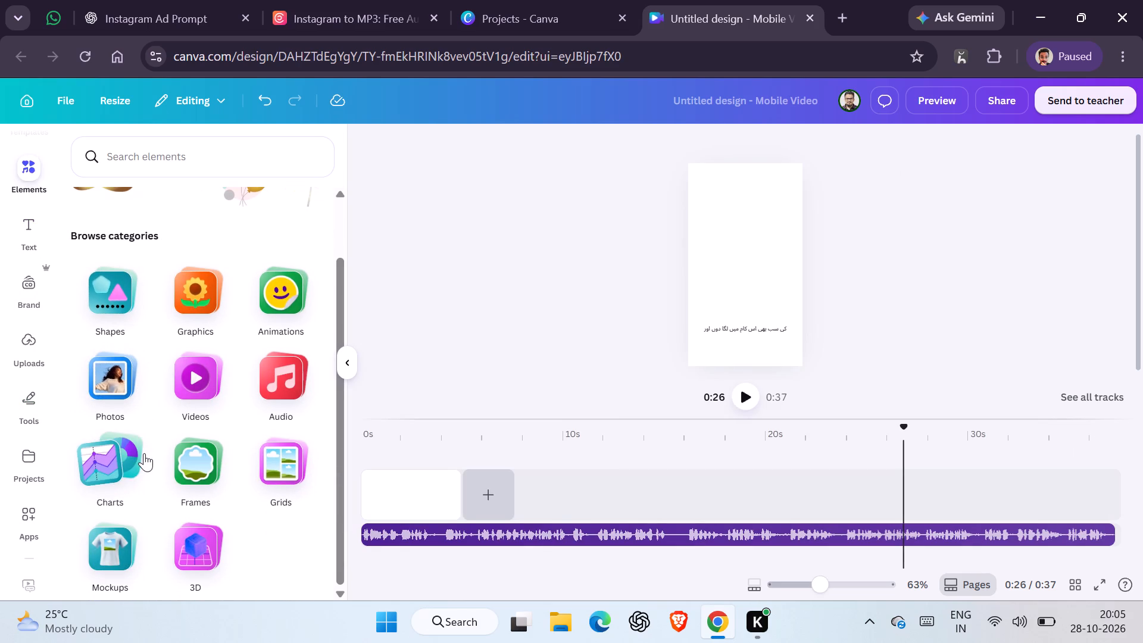
{"action": "left_click", "coordinate": [180, 537]}
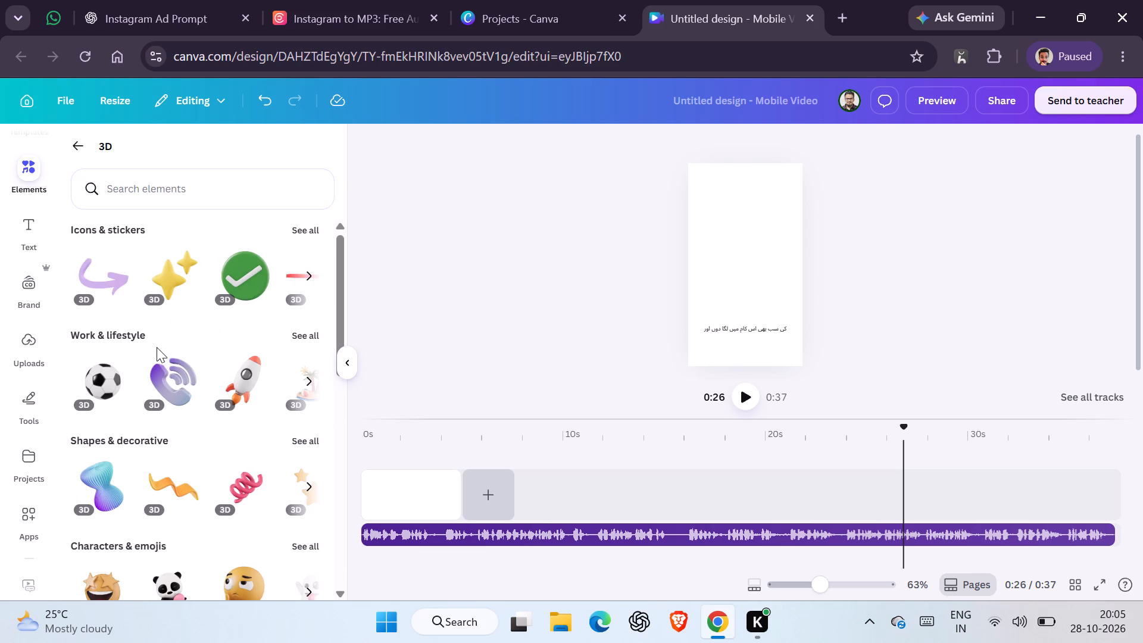
{"action": "left_click", "coordinate": [17, 266]}
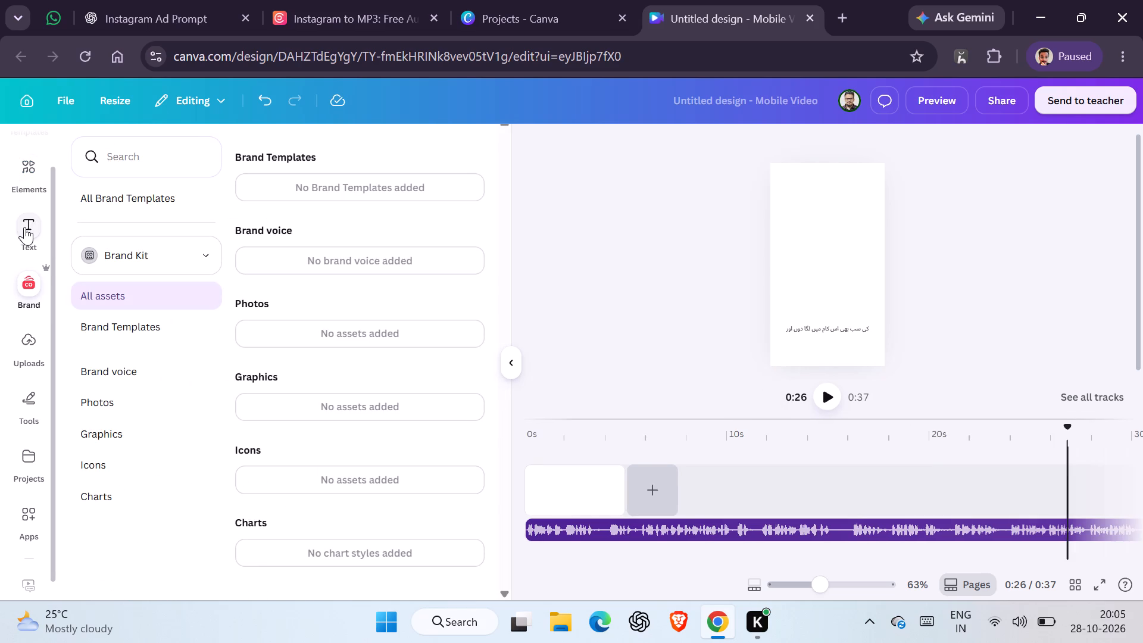
{"action": "left_click", "coordinate": [30, 180]}
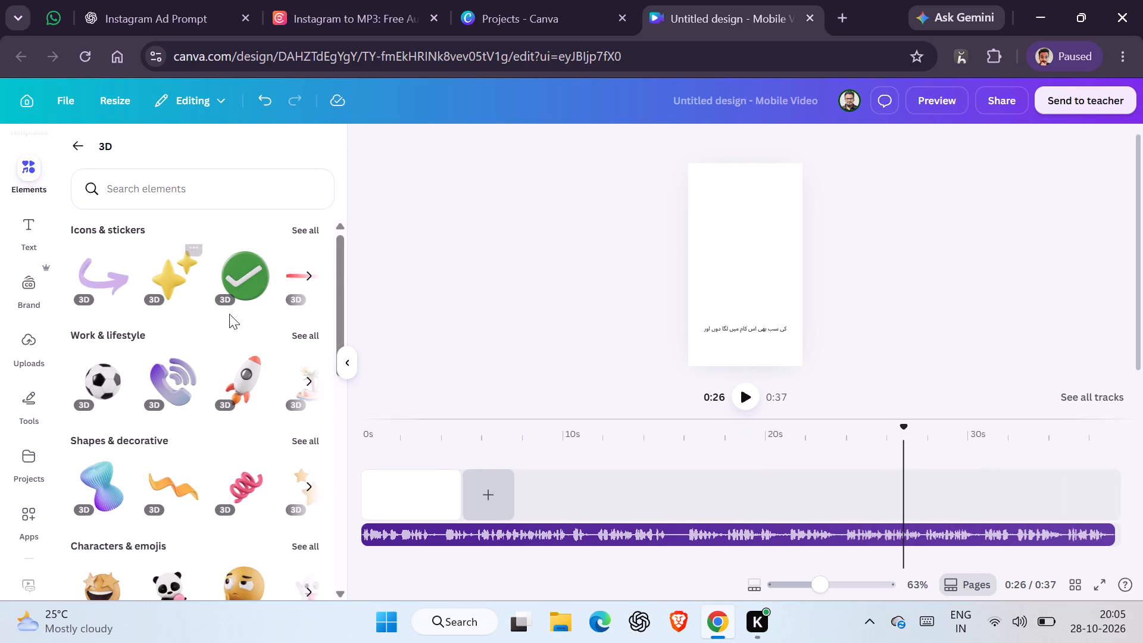
{"action": "left_click", "coordinate": [85, 138]}
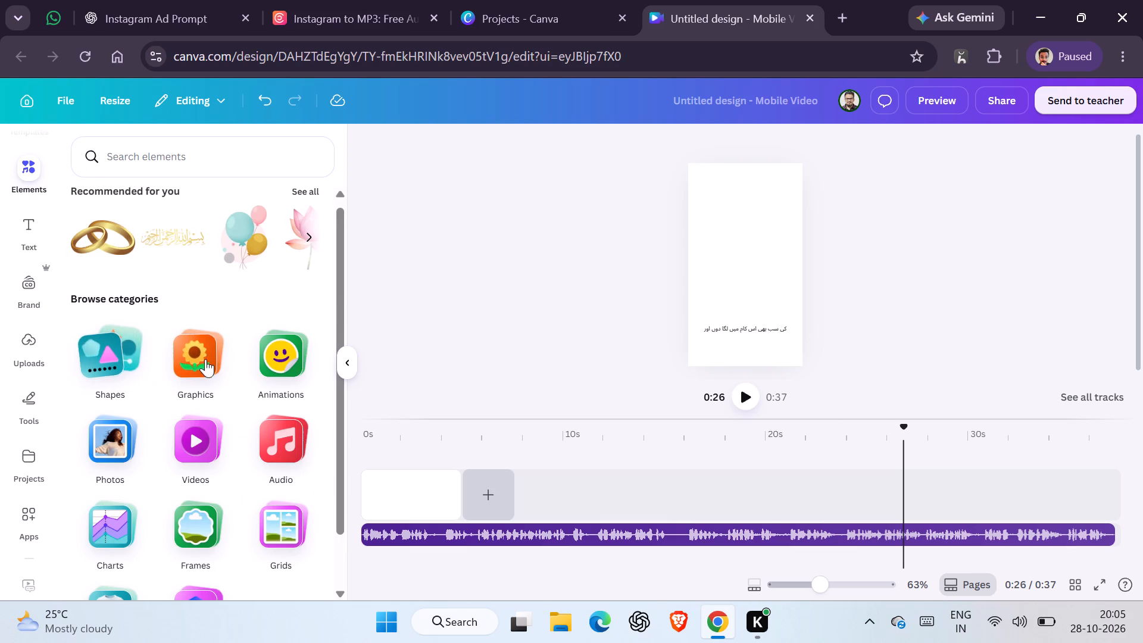
Search the elements library for "background".
{"action": "left_click", "coordinate": [195, 175]}
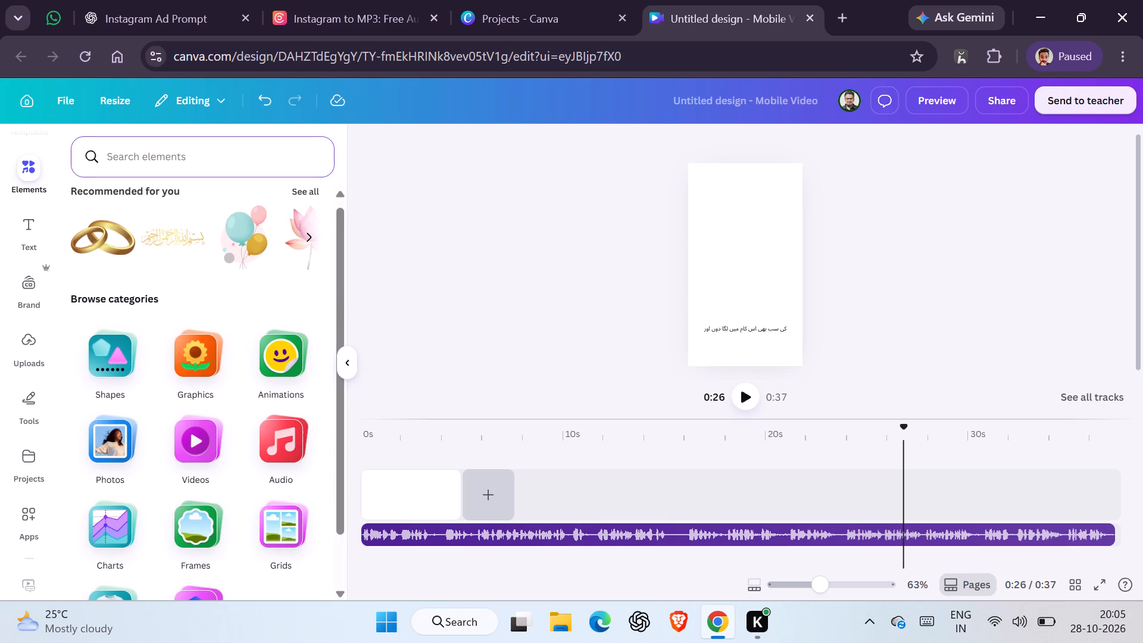
{"action": "left_click", "coordinate": [195, 161]}
{"action": "type", "text": "backgrounf"}
{"action": "key", "text": "BackSpace"}
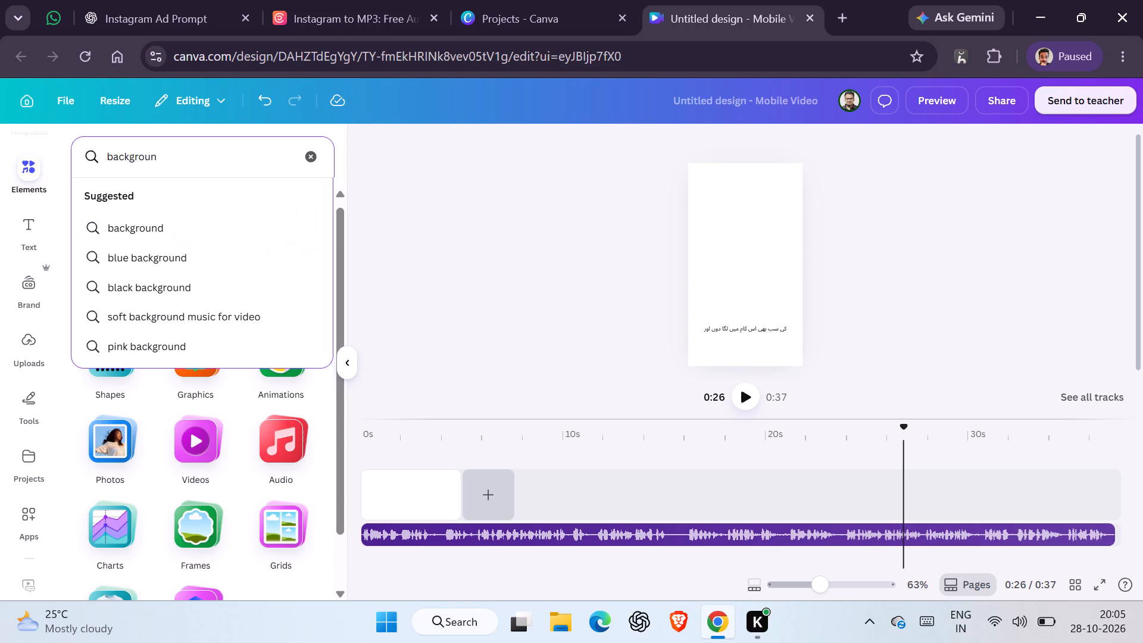
{"action": "key", "text": "d"}
{"action": "key", "text": "Return"}
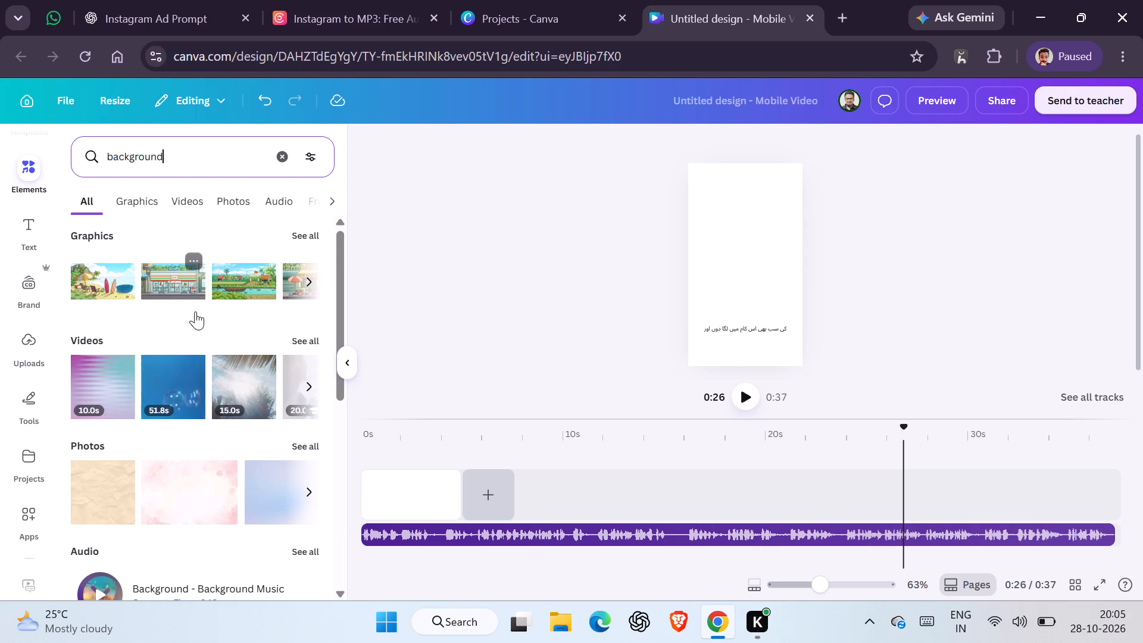
Add the village and pond landscape graphic at 0:05 and enlarge it to cover the whole page behind the caption.
{"action": "scroll", "coordinate": [201, 338], "scroll_direction": "up", "scroll_amount": 3}
{"action": "left_click", "coordinate": [242, 291]}
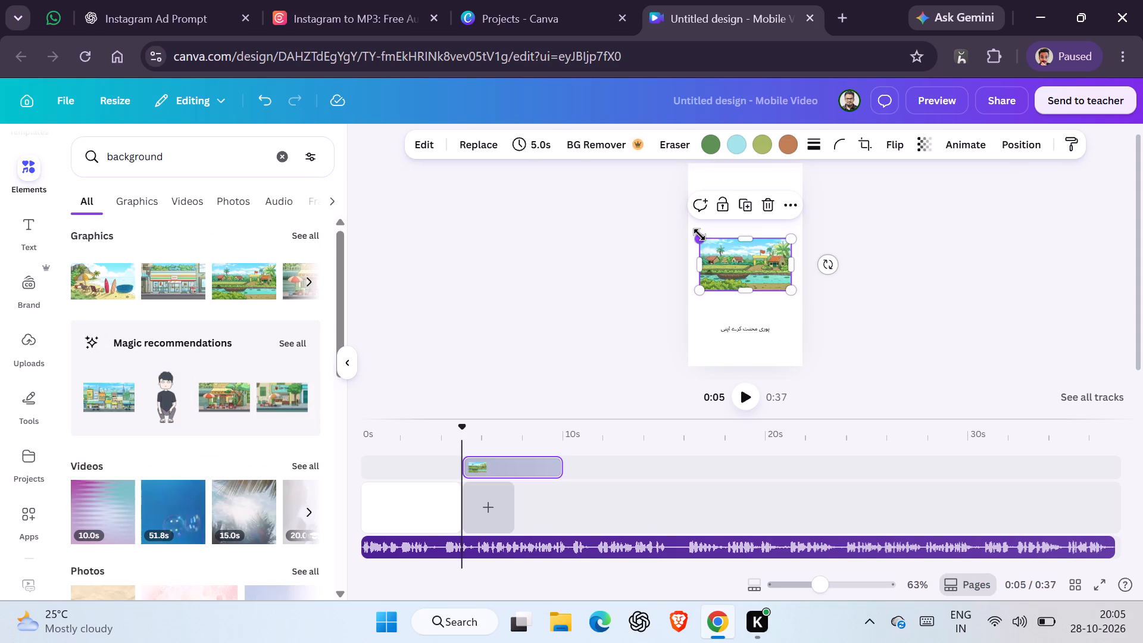
{"action": "left_click_drag", "start_coordinate": [699, 235], "coordinate": [677, 192]}
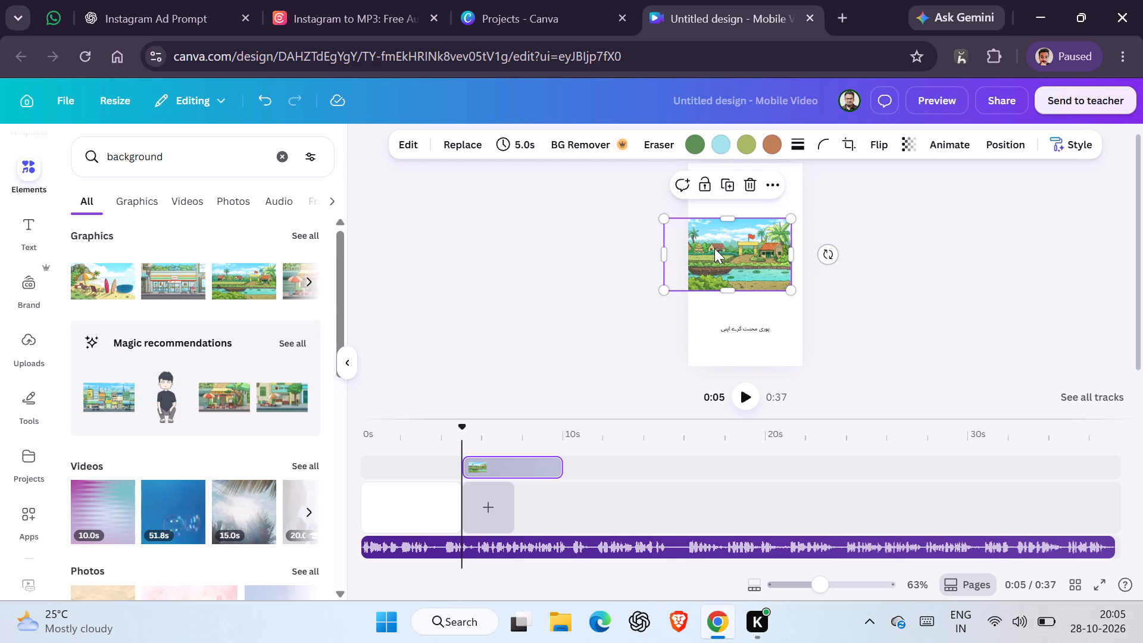
{"action": "left_click_drag", "start_coordinate": [714, 248], "coordinate": [733, 193]}
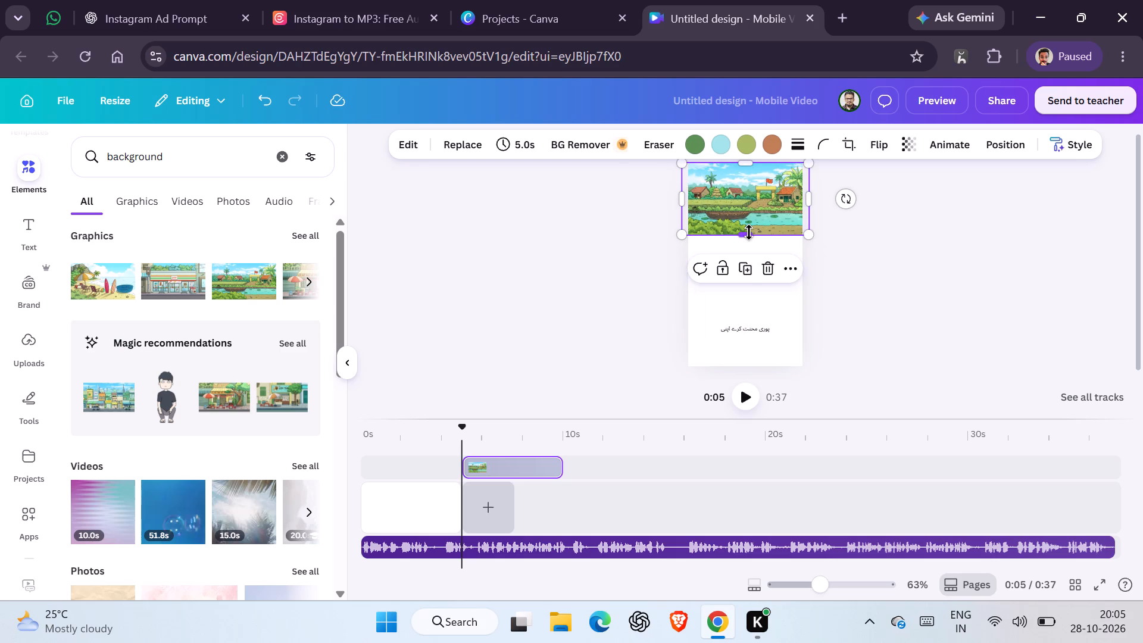
{"action": "left_click_drag", "start_coordinate": [749, 232], "coordinate": [770, 383]}
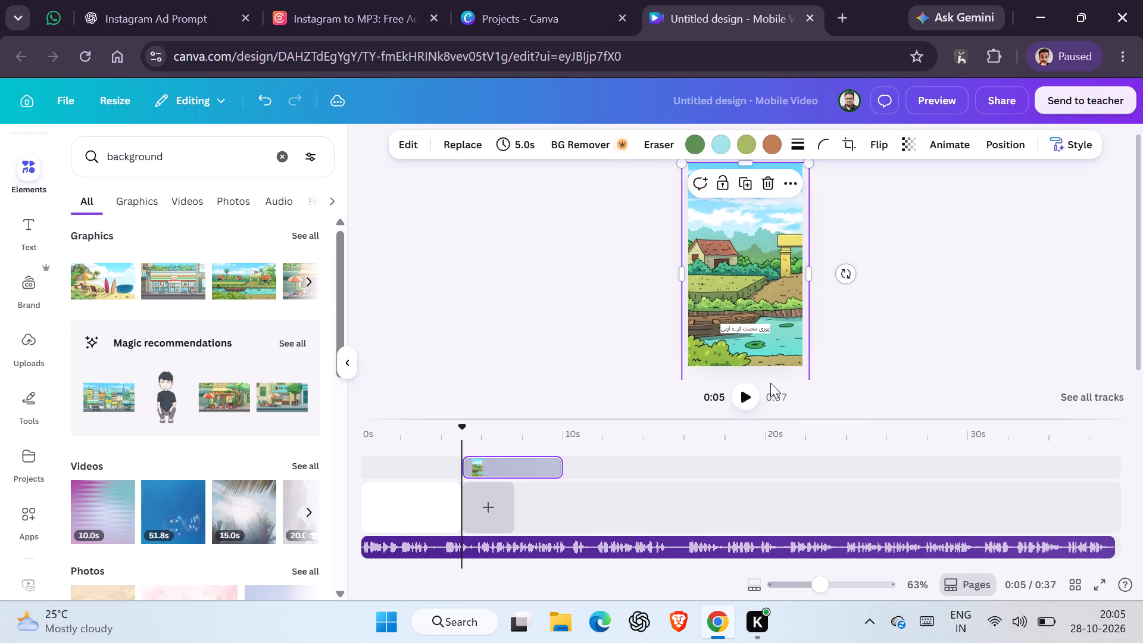
{"action": "left_click", "coordinate": [847, 342]}
Play the opening seconds of the video to review them, and return the playhead to the start.
{"action": "key", "text": "space"}
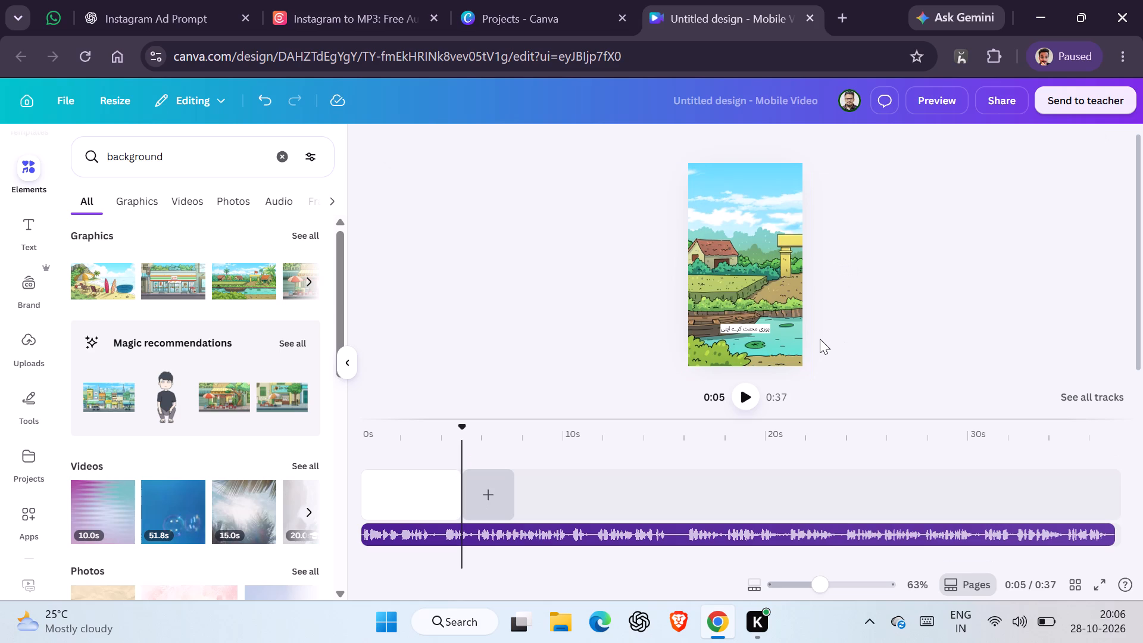
{"action": "left_click", "coordinate": [385, 444]}
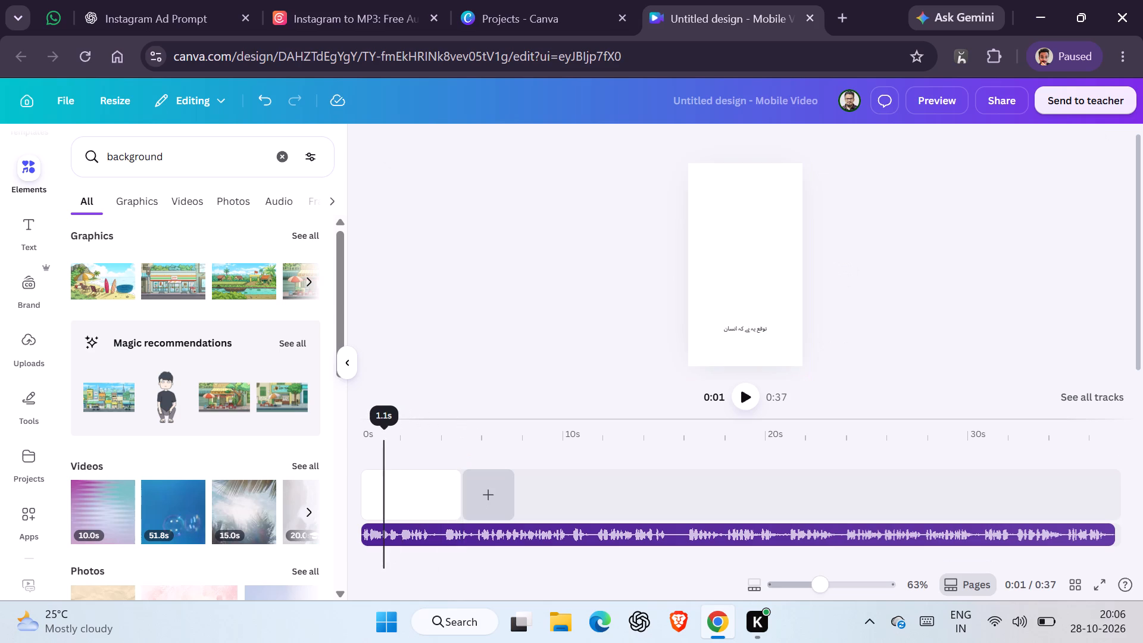
{"action": "key", "text": "space"}
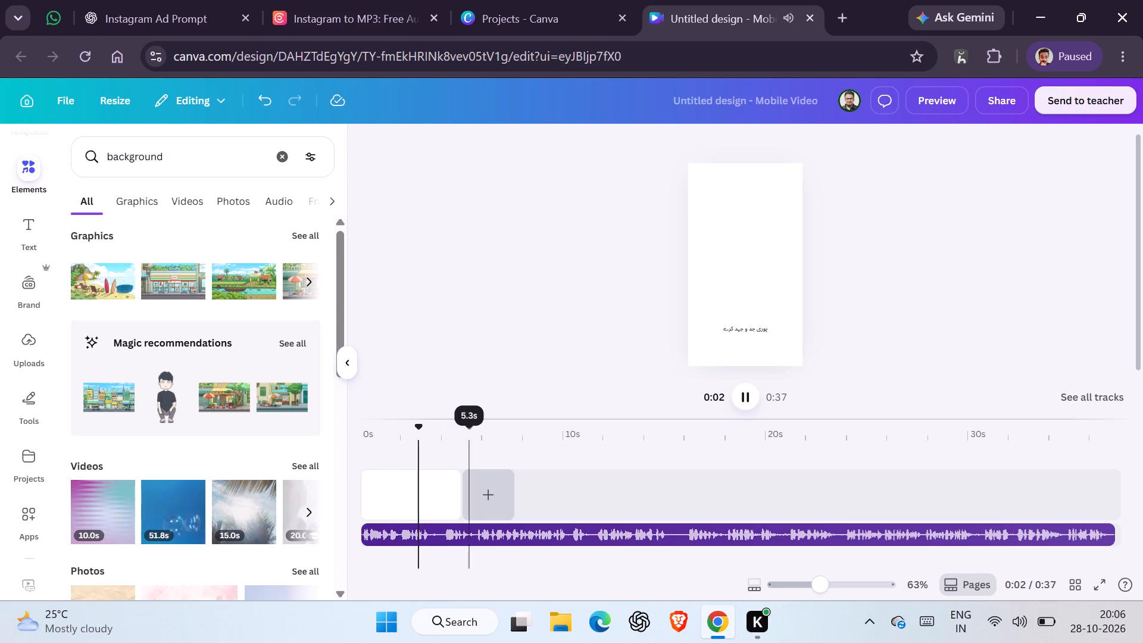
{"action": "left_click", "coordinate": [546, 316]}
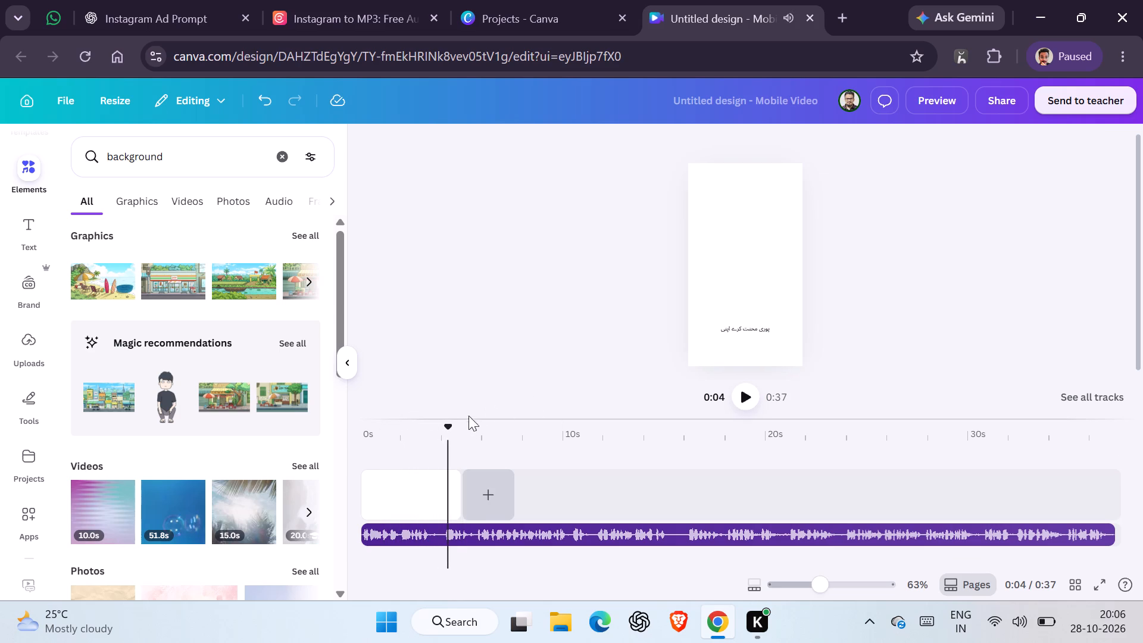
{"action": "left_click_drag", "start_coordinate": [445, 425], "coordinate": [367, 432]}
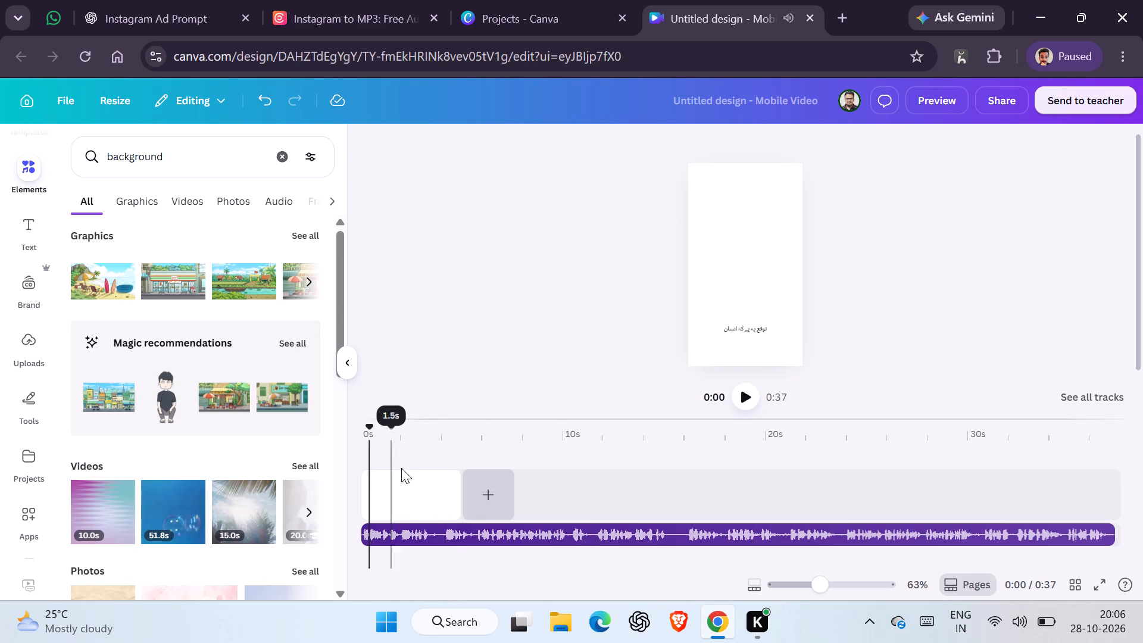
Extend the page's duration in the timeline to 37.0 s to match the audio track.
{"action": "left_click", "coordinate": [414, 477]}
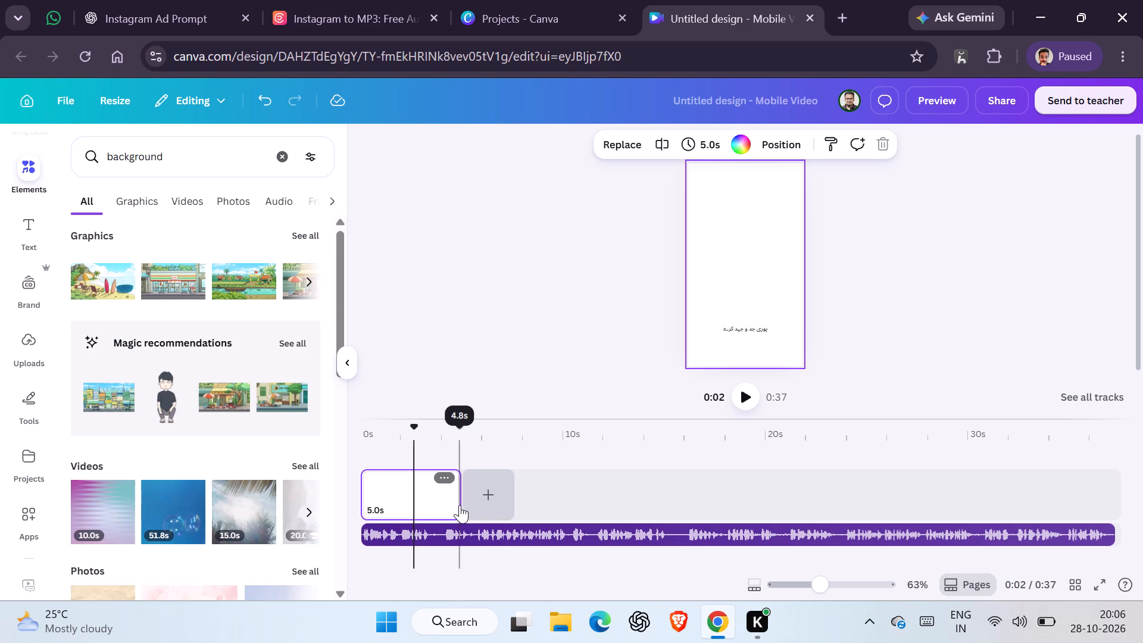
{"action": "left_click_drag", "start_coordinate": [455, 500], "coordinate": [1060, 504]}
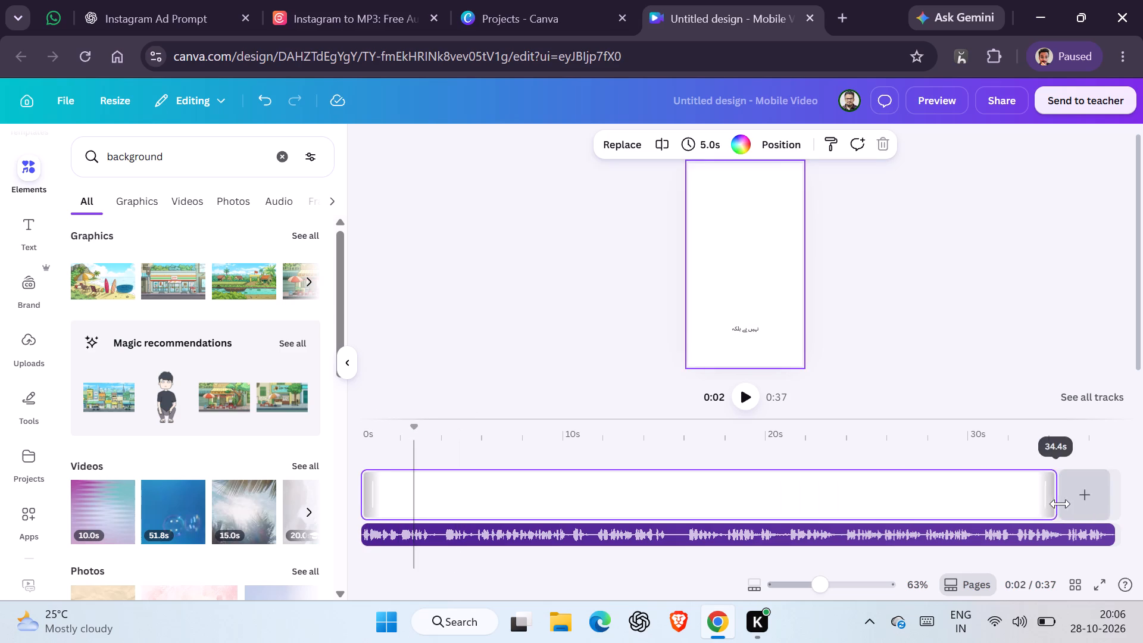
{"action": "left_click_drag", "start_coordinate": [1060, 504], "coordinate": [727, 489]}
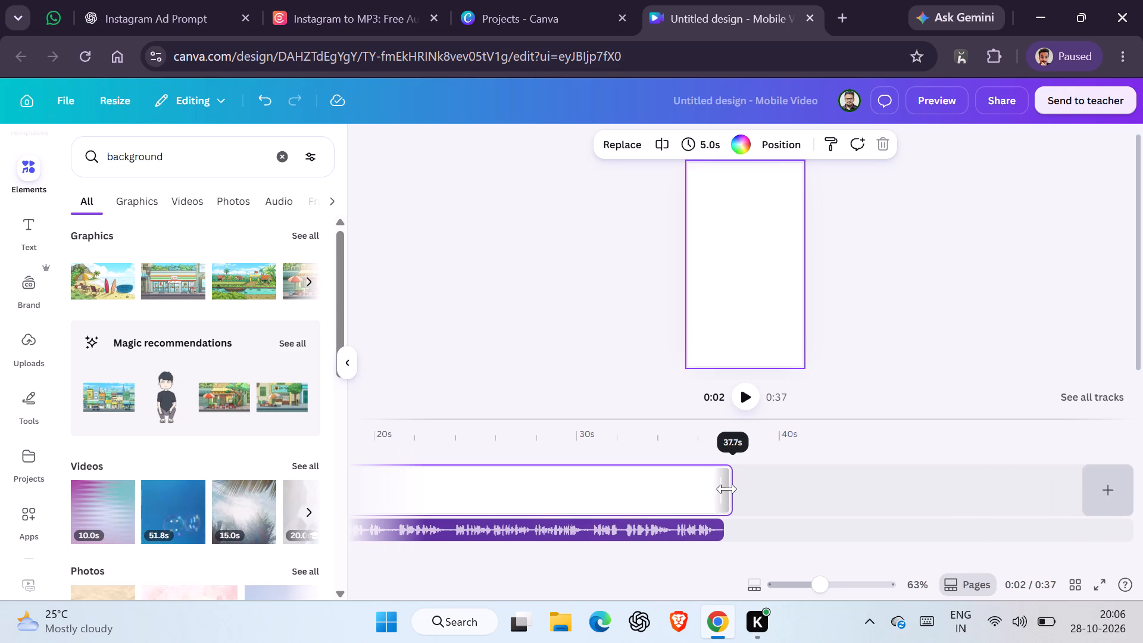
{"action": "left_click_drag", "start_coordinate": [727, 489], "coordinate": [714, 489]}
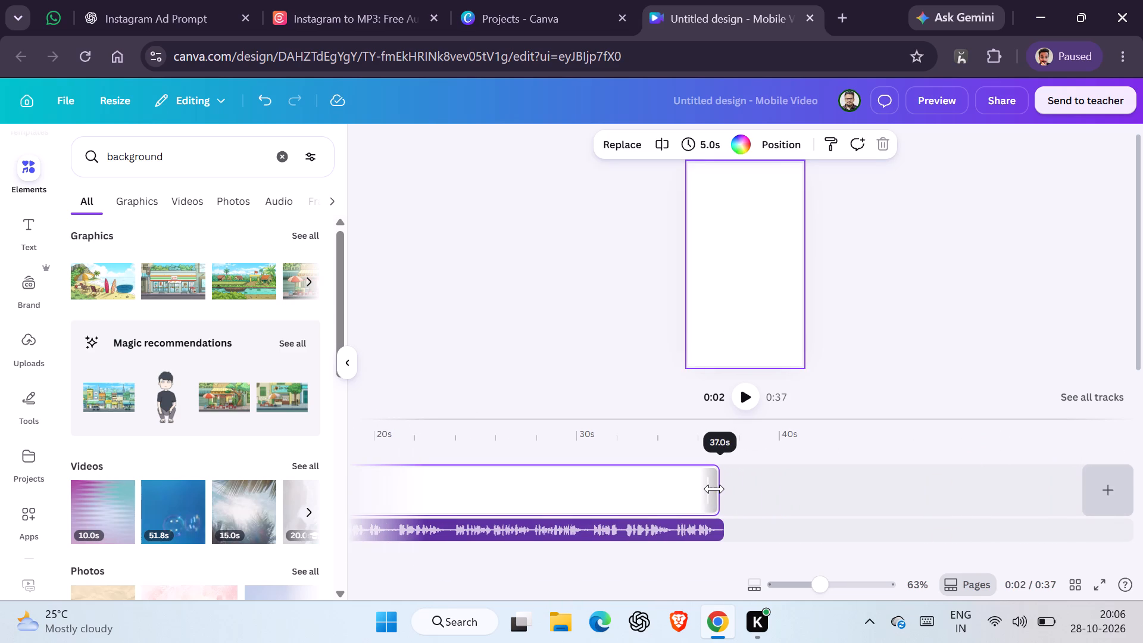
{"action": "left_click_drag", "start_coordinate": [714, 489], "coordinate": [721, 497]}
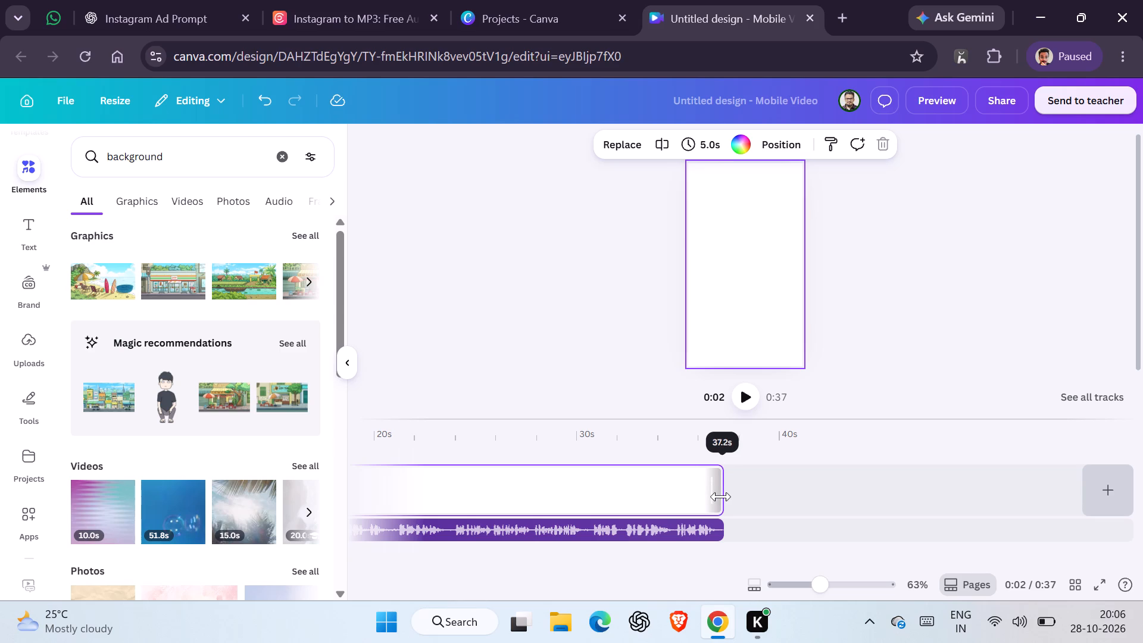
{"action": "left_click_drag", "start_coordinate": [721, 497], "coordinate": [714, 497]}
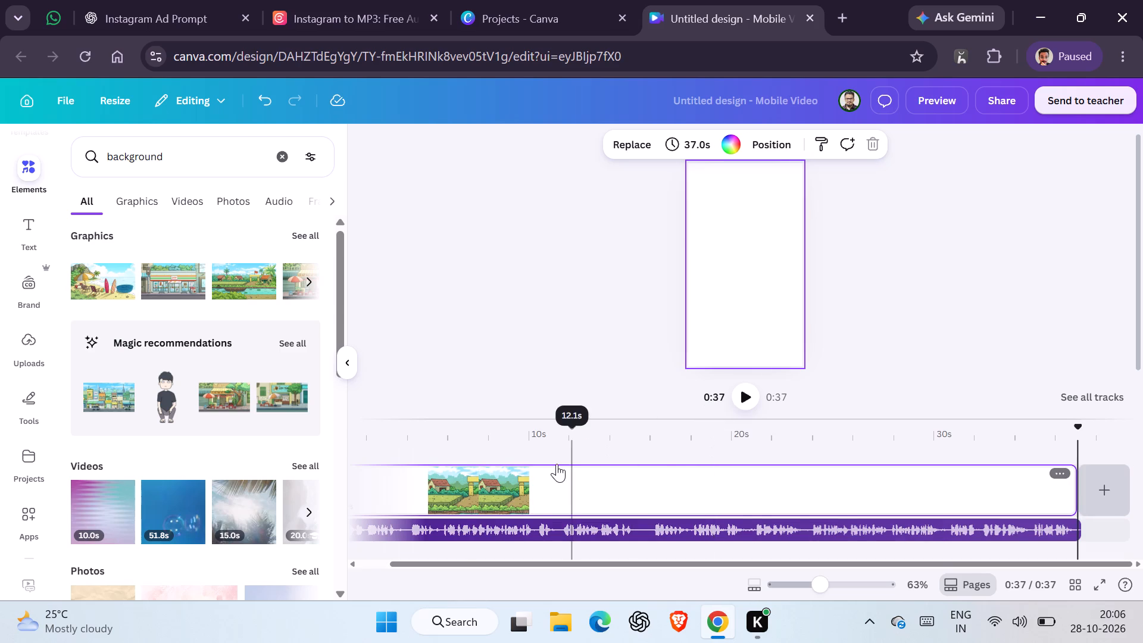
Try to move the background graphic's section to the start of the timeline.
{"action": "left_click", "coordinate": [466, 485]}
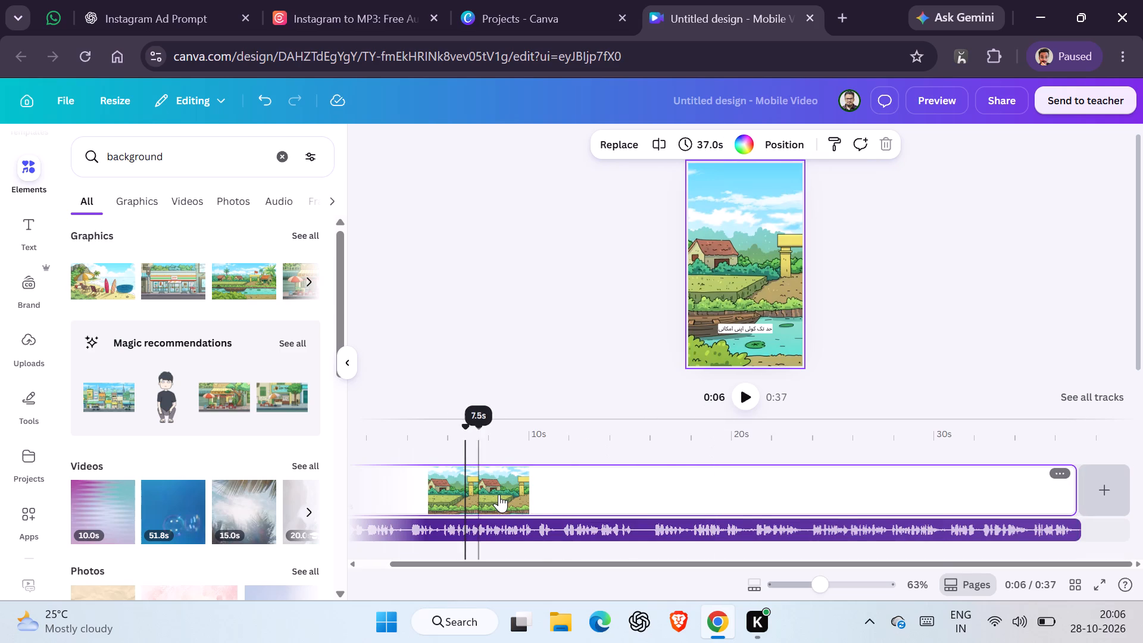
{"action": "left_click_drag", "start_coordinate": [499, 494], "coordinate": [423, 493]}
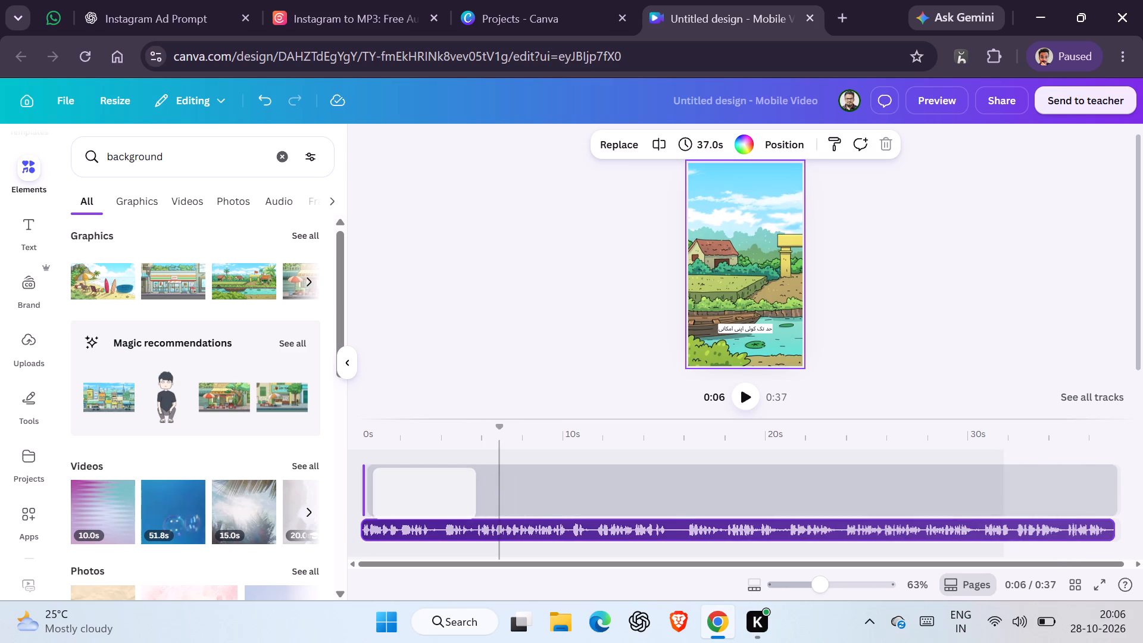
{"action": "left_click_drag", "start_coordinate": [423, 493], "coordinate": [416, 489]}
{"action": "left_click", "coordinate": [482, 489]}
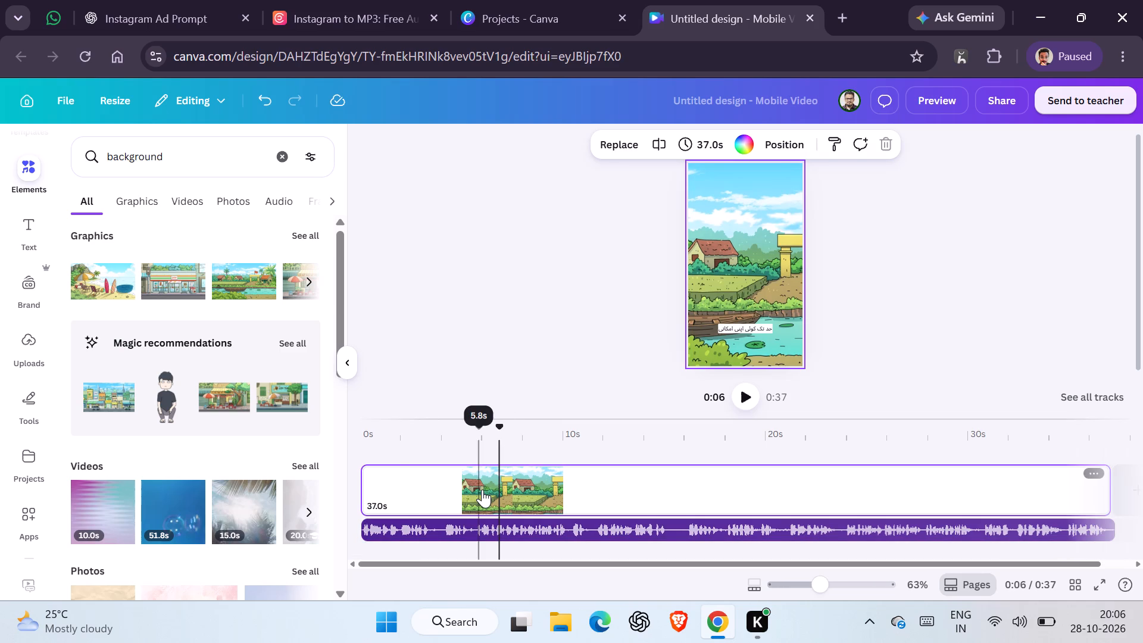
Play the video across the end of the background graphic's segment, and move the playhead back to 0:09.
{"action": "left_click", "coordinate": [529, 488]}
{"action": "key", "text": "space"}
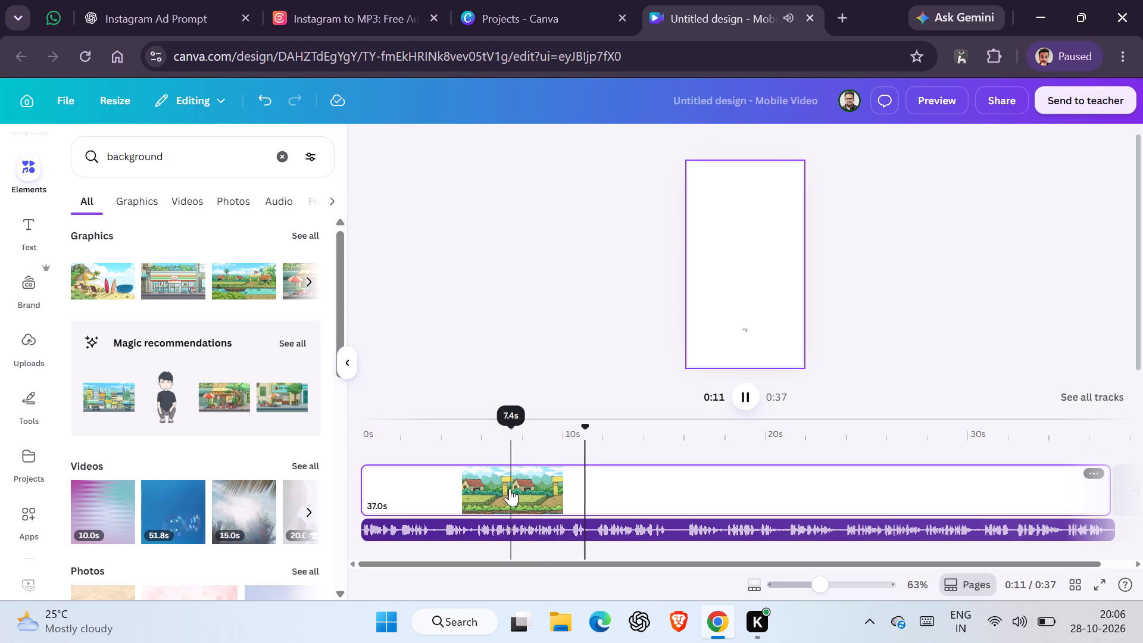
{"action": "left_click", "coordinate": [559, 504]}
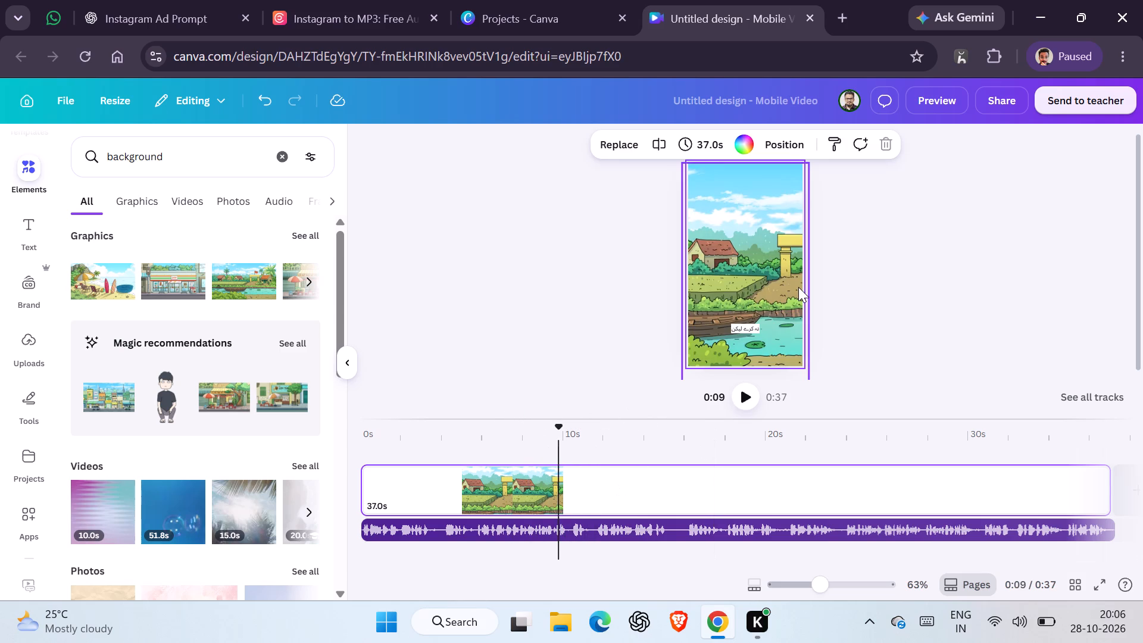
Stretch the village landscape graphic's timing from the start of the timeline to 37.0 s so it spans the whole page.
{"action": "left_click", "coordinate": [470, 498]}
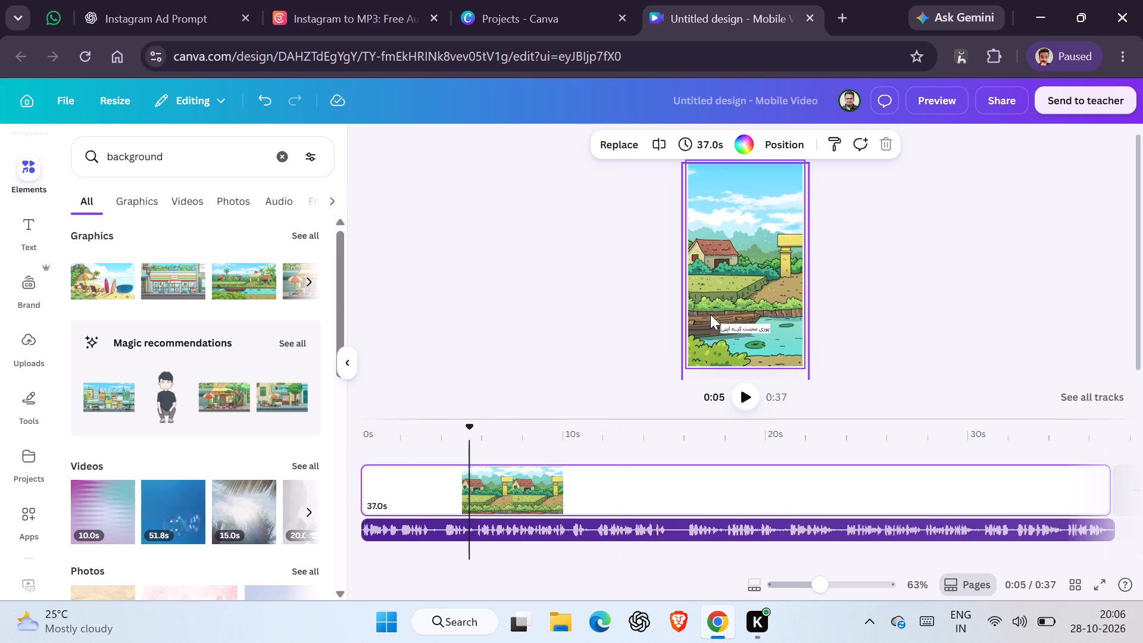
{"action": "left_click", "coordinate": [726, 242]}
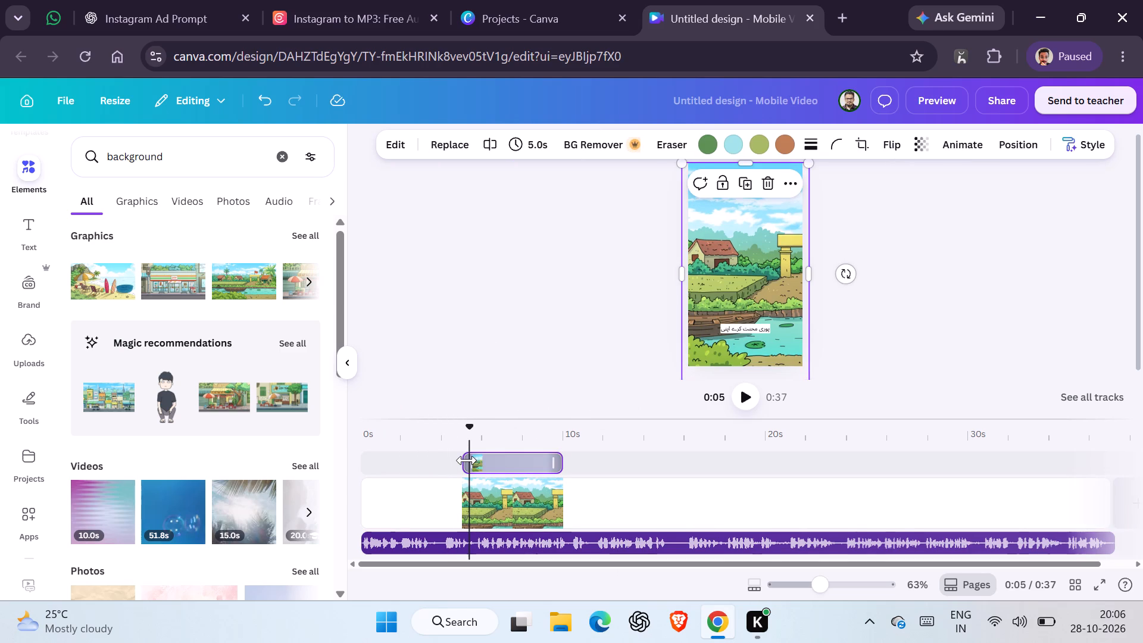
{"action": "left_click_drag", "start_coordinate": [467, 460], "coordinate": [352, 463]}
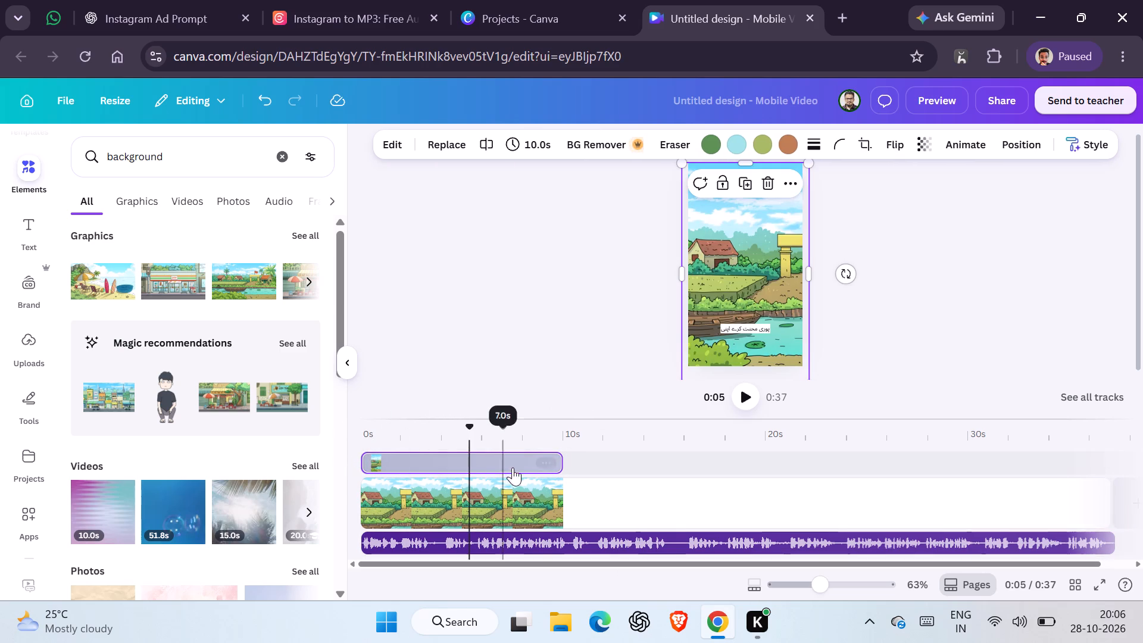
{"action": "left_click", "coordinate": [388, 458]}
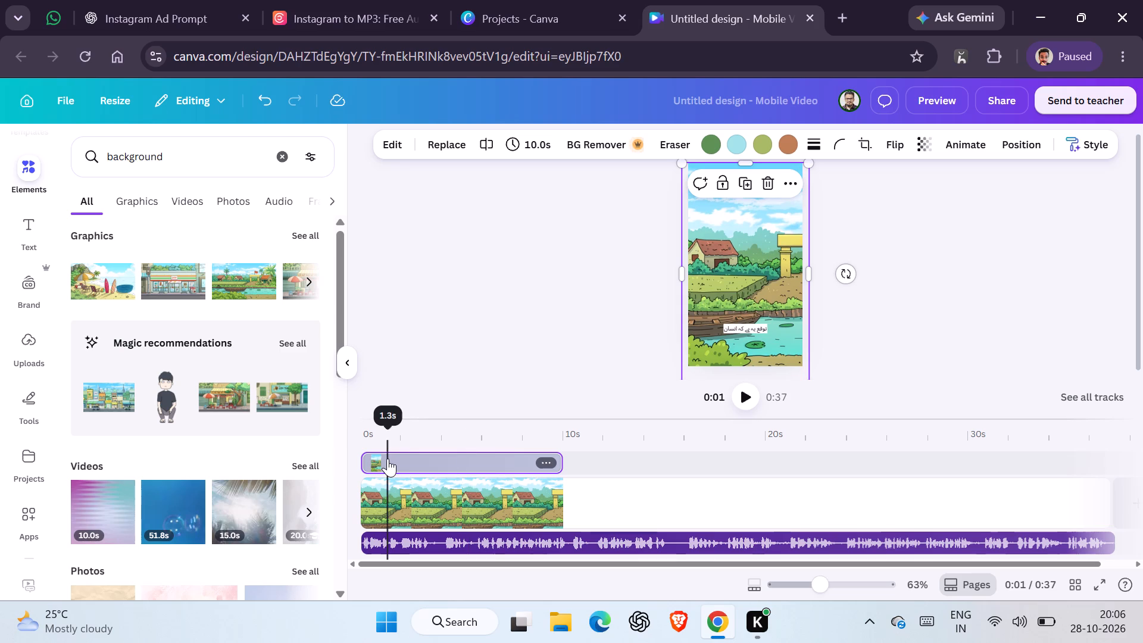
{"action": "left_click_drag", "start_coordinate": [561, 461], "coordinate": [419, 458]}
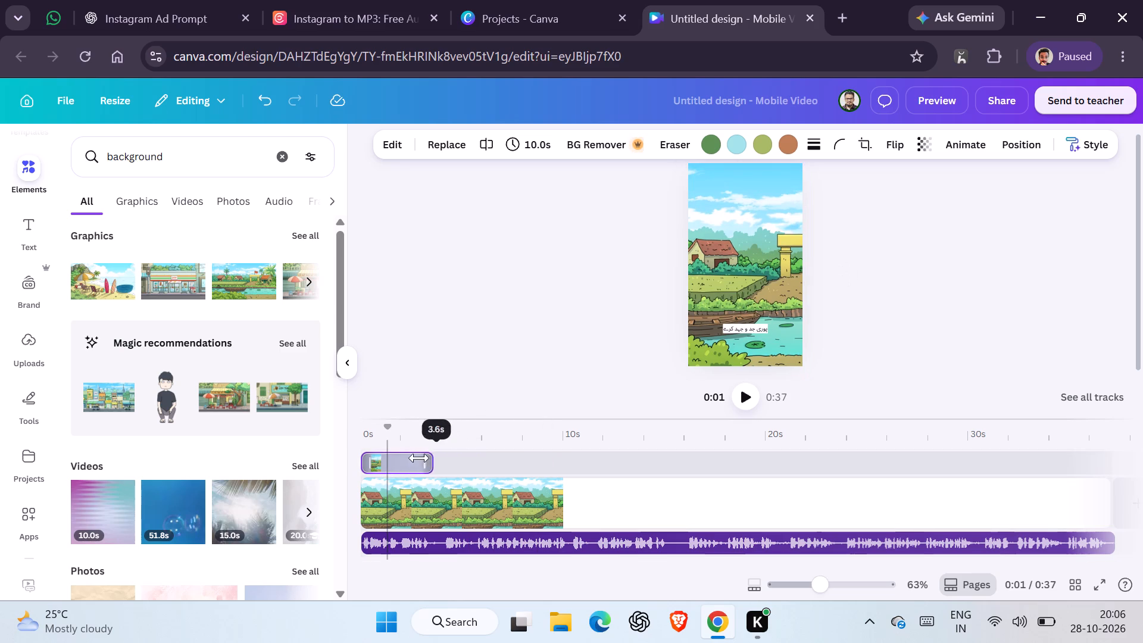
{"action": "left_click_drag", "start_coordinate": [419, 458], "coordinate": [389, 460]}
{"action": "left_click_drag", "start_coordinate": [382, 460], "coordinate": [1068, 462]}
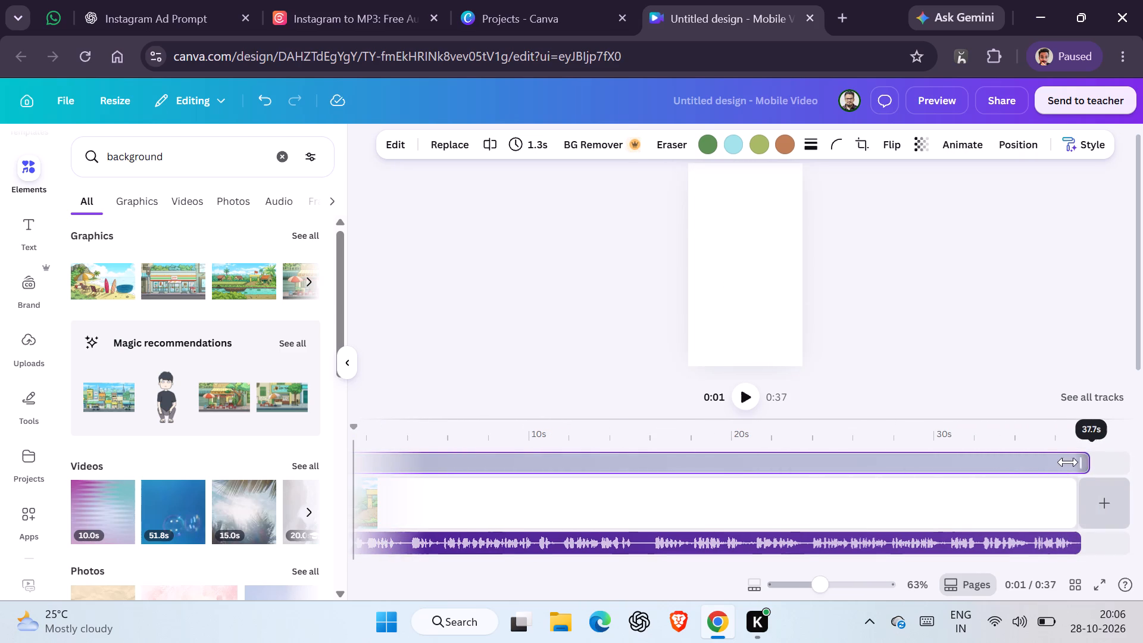
{"action": "left_click_drag", "start_coordinate": [1068, 462], "coordinate": [1073, 464]}
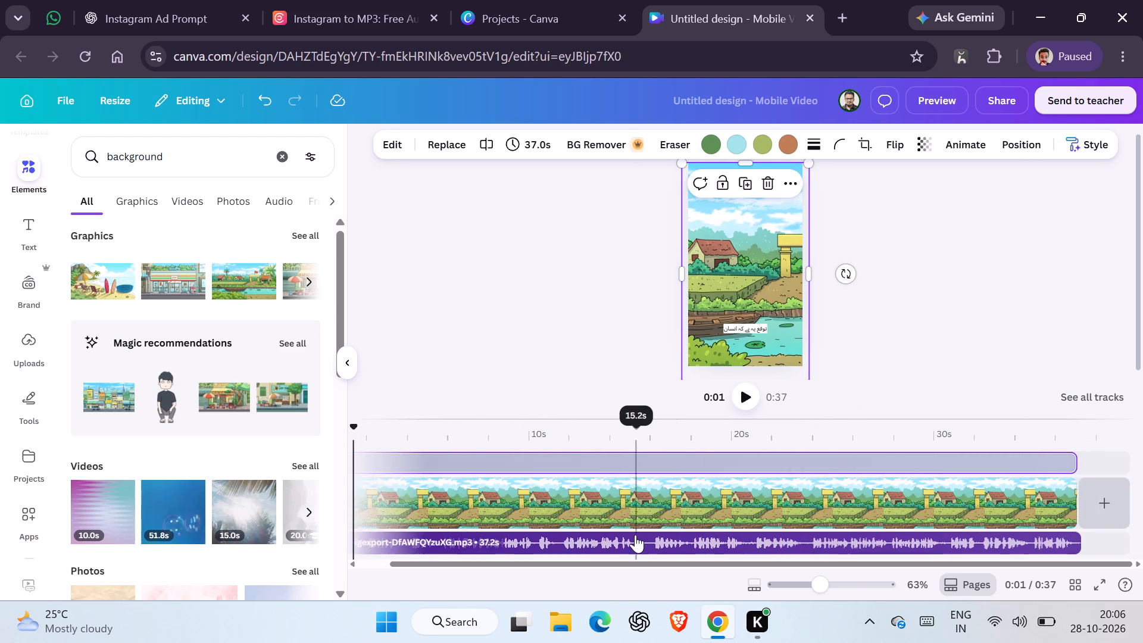
Play the opening of the video to review the background behind the captions.
{"action": "left_click", "coordinate": [352, 426]}
{"action": "key", "text": "space"}
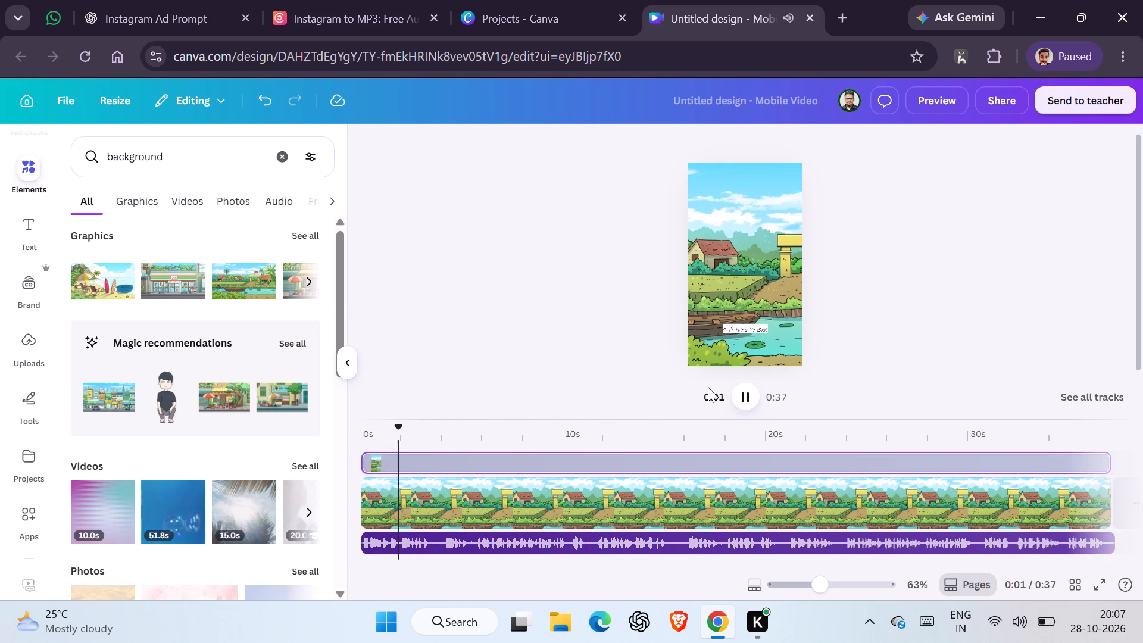
Show all timeline tracks and enlarge the first caption's text to size 45.4.
{"action": "left_click", "coordinate": [1074, 395]}
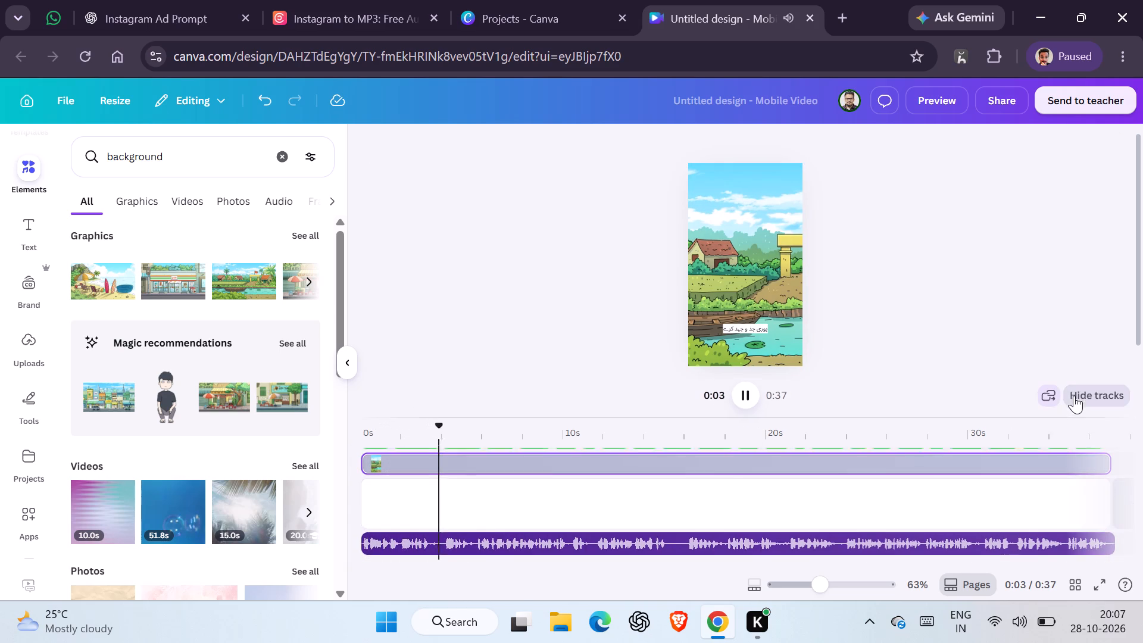
{"action": "left_click", "coordinate": [373, 448]}
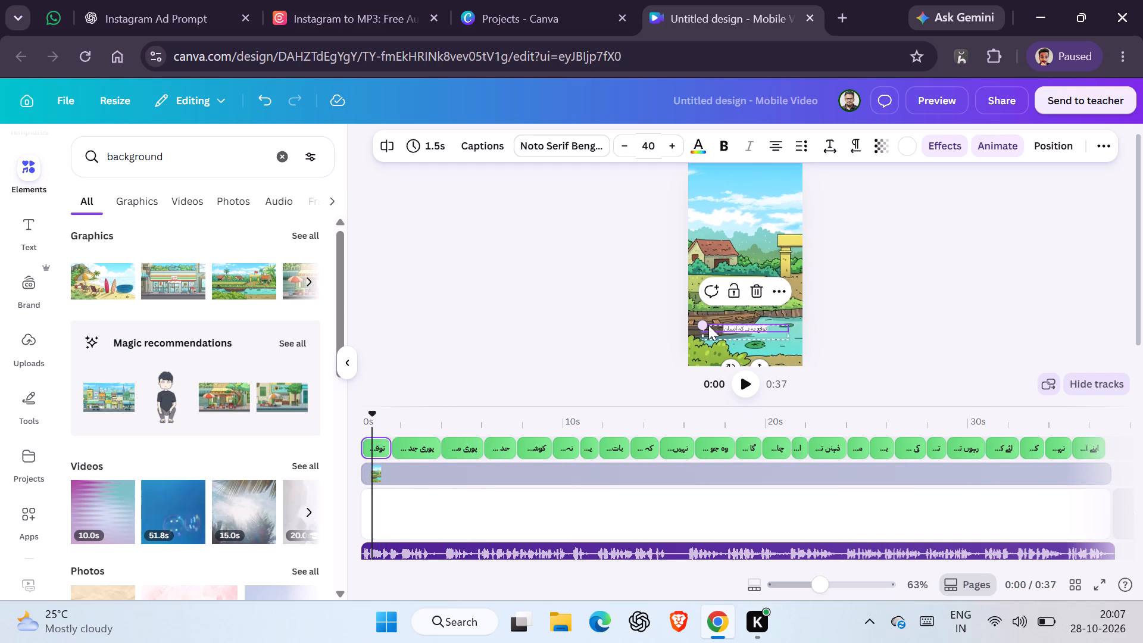
{"action": "left_click_drag", "start_coordinate": [705, 324], "coordinate": [697, 274]}
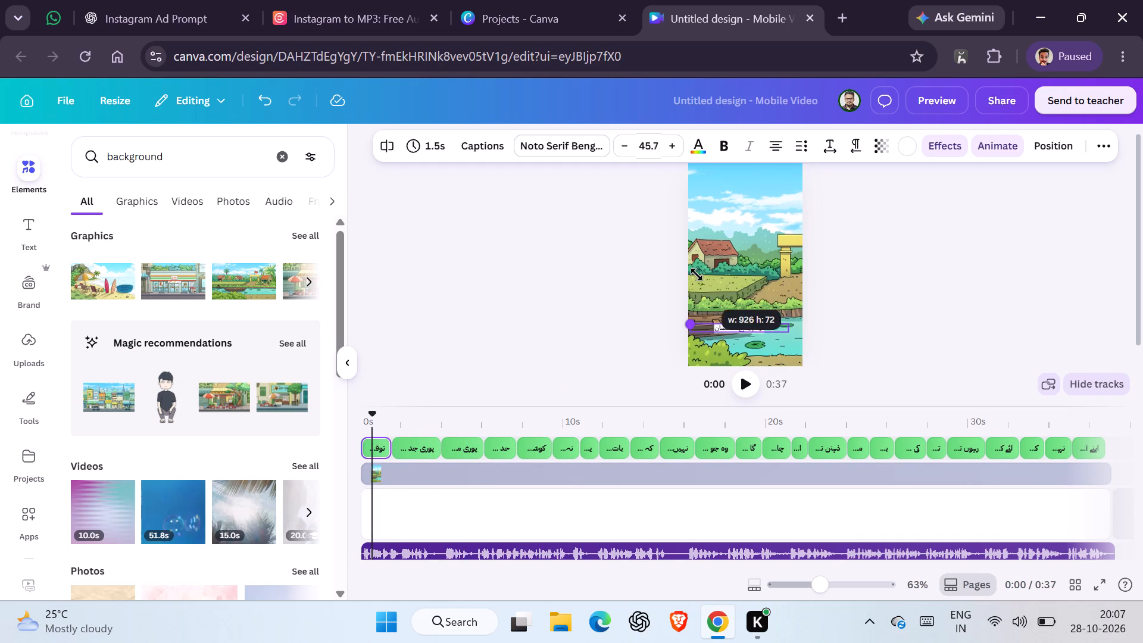
{"action": "left_click_drag", "start_coordinate": [697, 274], "coordinate": [701, 238]}
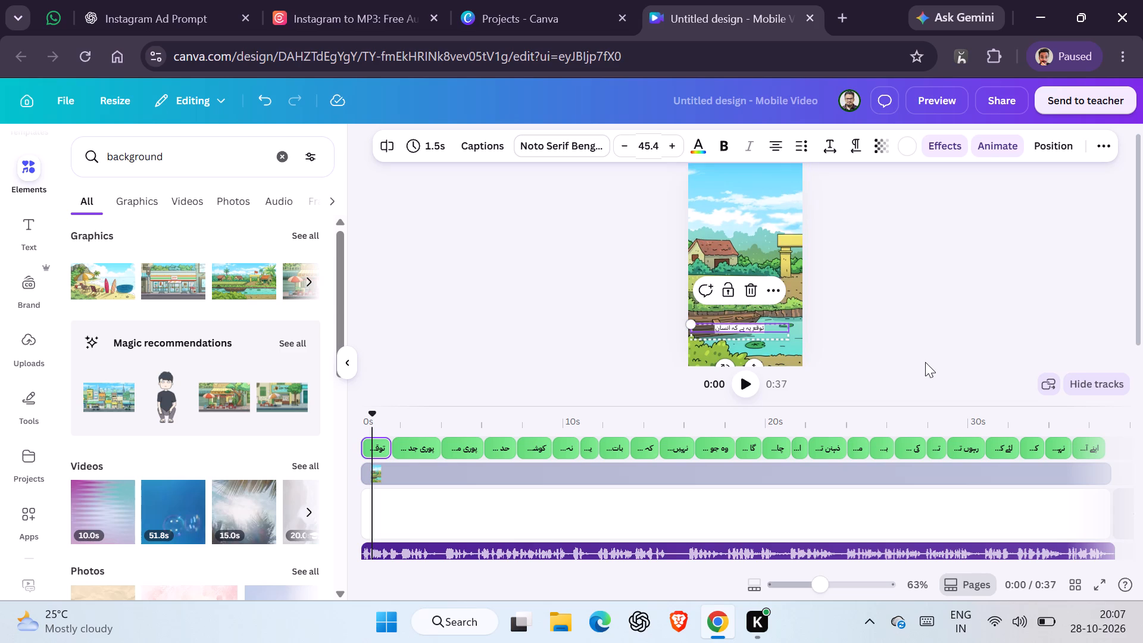
{"action": "left_click", "coordinate": [855, 354]}
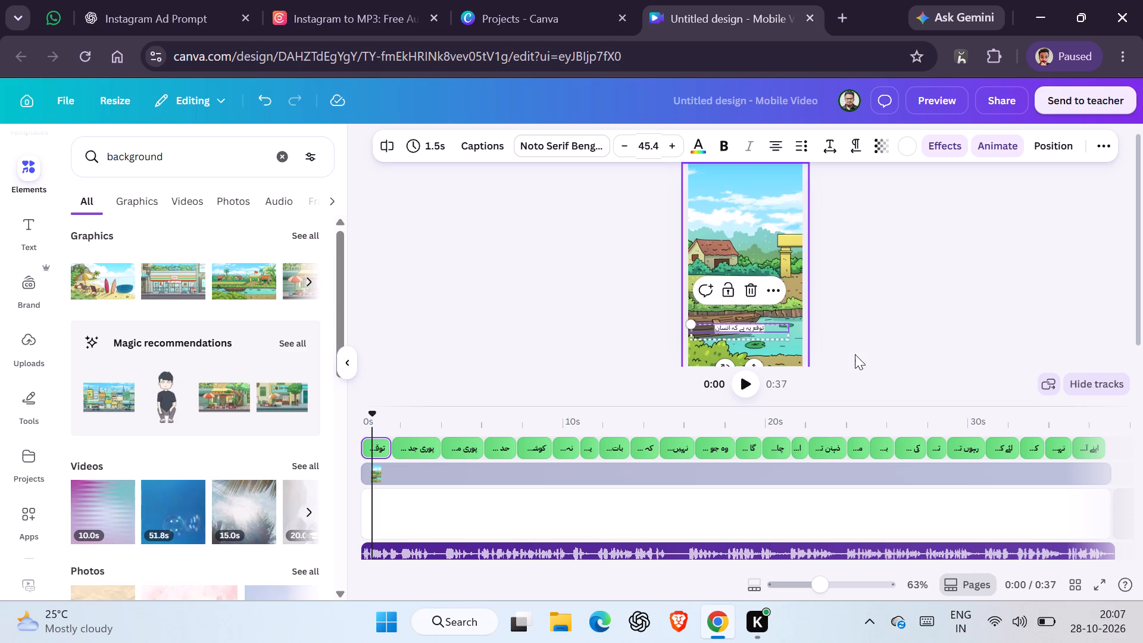
Select the caption at 0:17, play the video in full screen to review the captions, and exit full screen.
{"action": "left_click", "coordinate": [716, 454]}
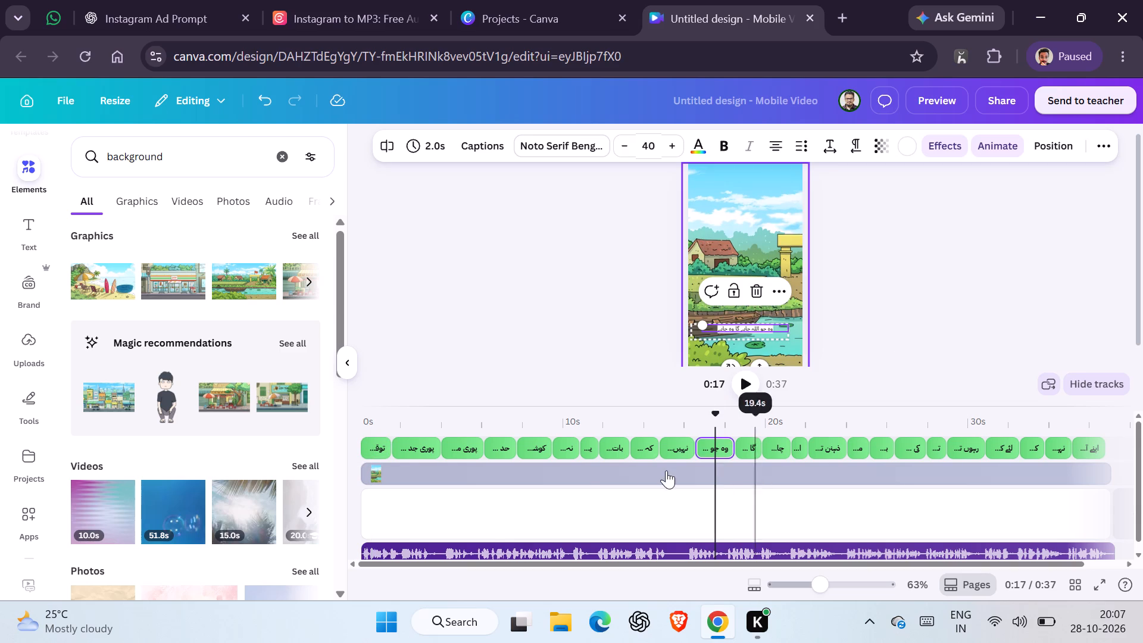
{"action": "left_click", "coordinate": [1101, 580]}
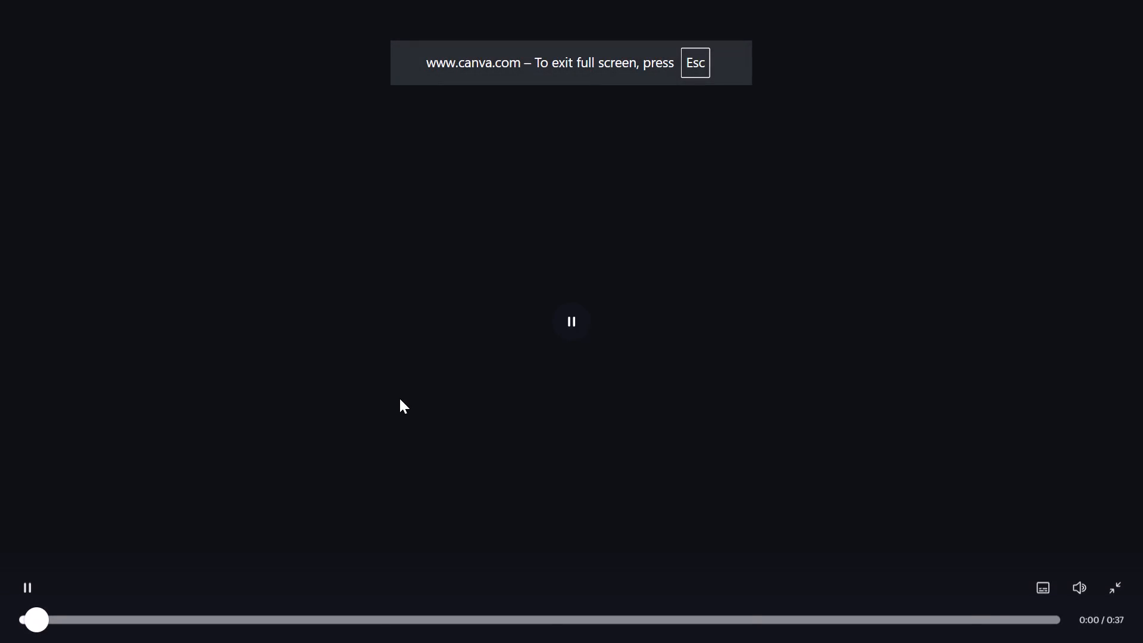
{"action": "key", "text": "Left"}
{"action": "key", "text": "Left"}
{"action": "key", "text": "Left"}
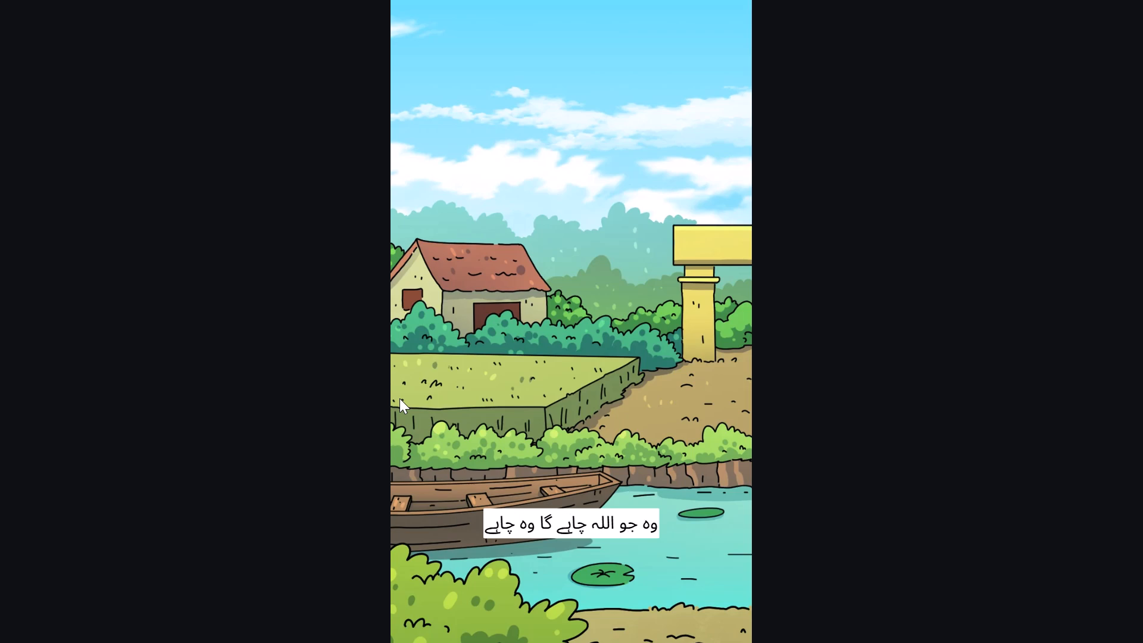
{"action": "key", "text": "Escape"}
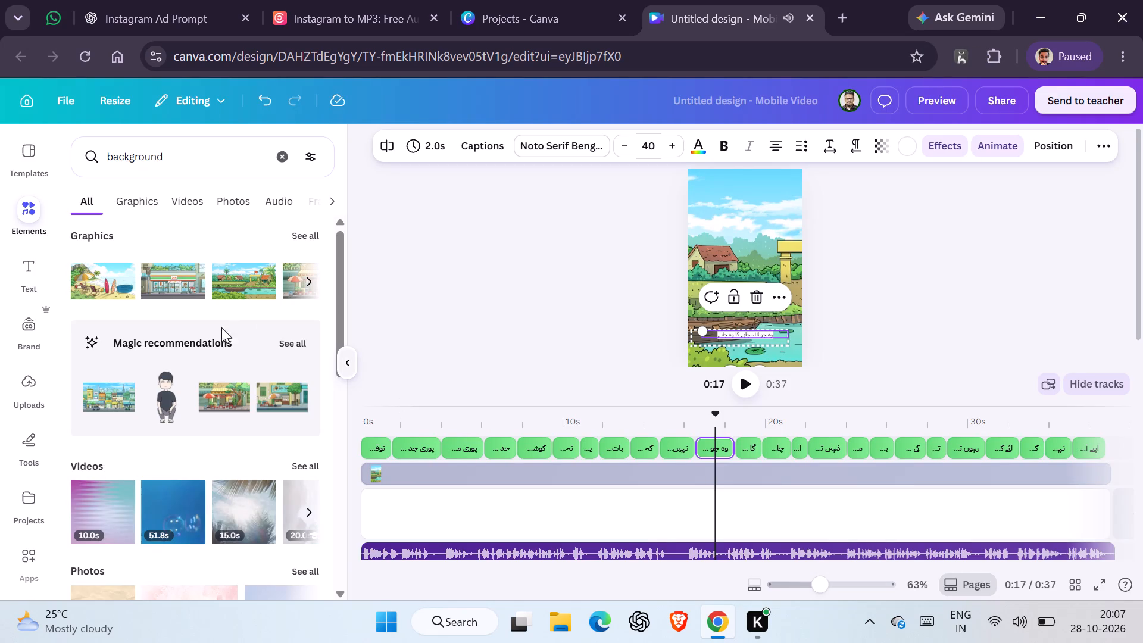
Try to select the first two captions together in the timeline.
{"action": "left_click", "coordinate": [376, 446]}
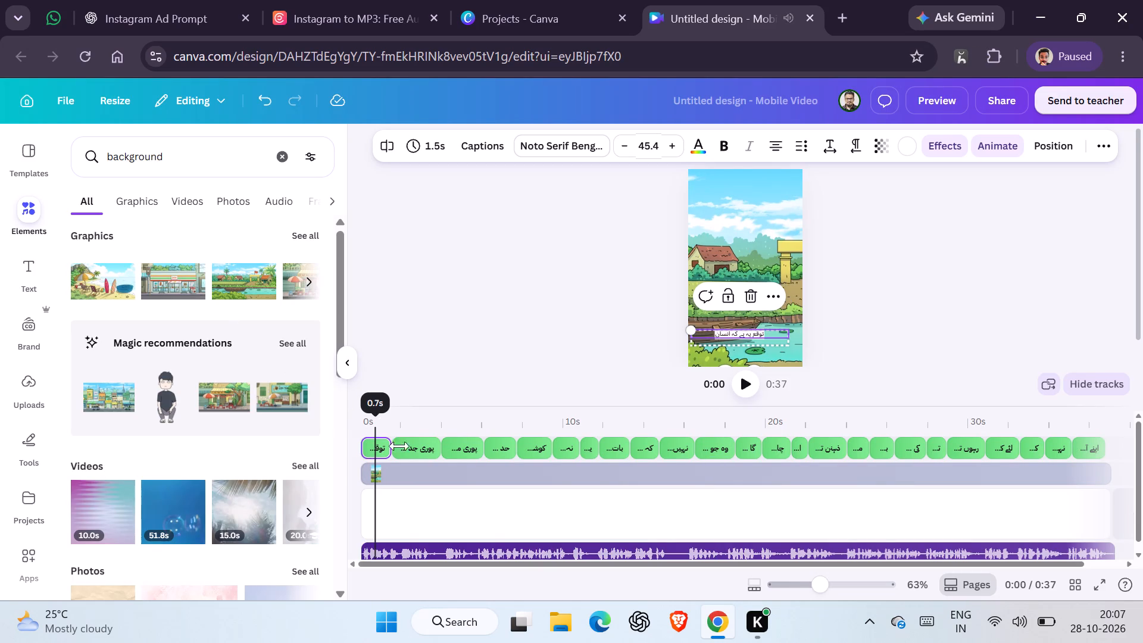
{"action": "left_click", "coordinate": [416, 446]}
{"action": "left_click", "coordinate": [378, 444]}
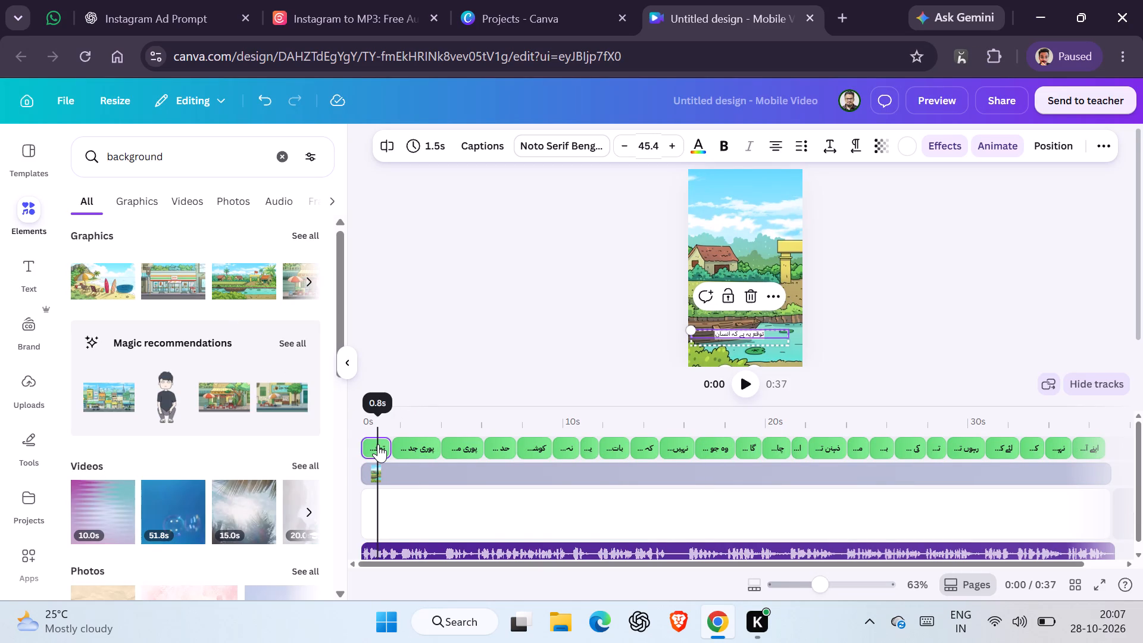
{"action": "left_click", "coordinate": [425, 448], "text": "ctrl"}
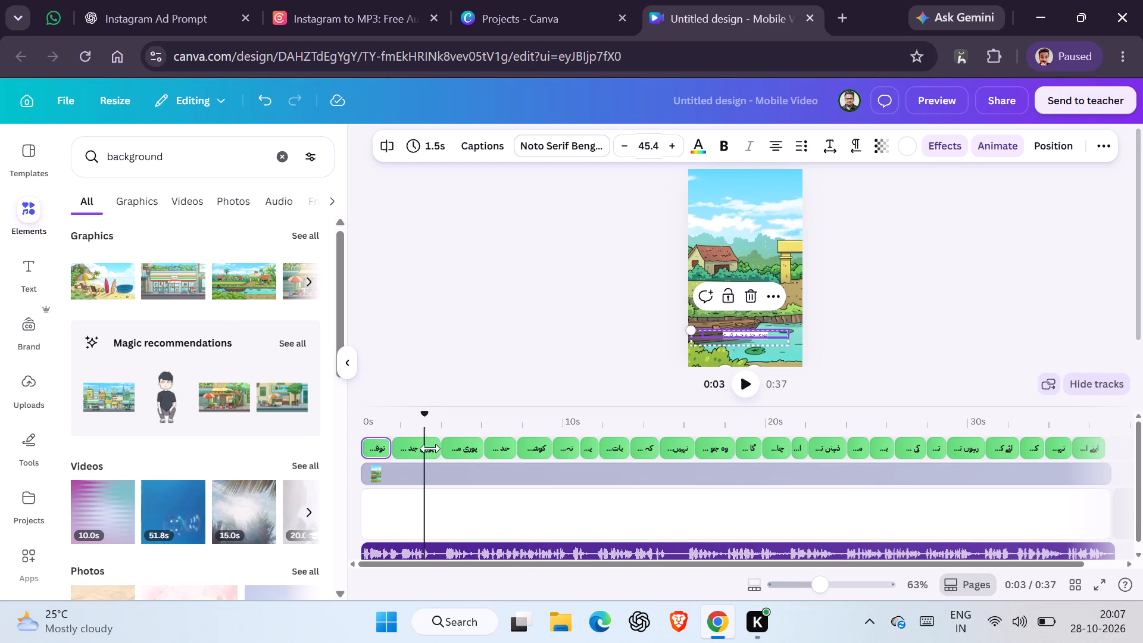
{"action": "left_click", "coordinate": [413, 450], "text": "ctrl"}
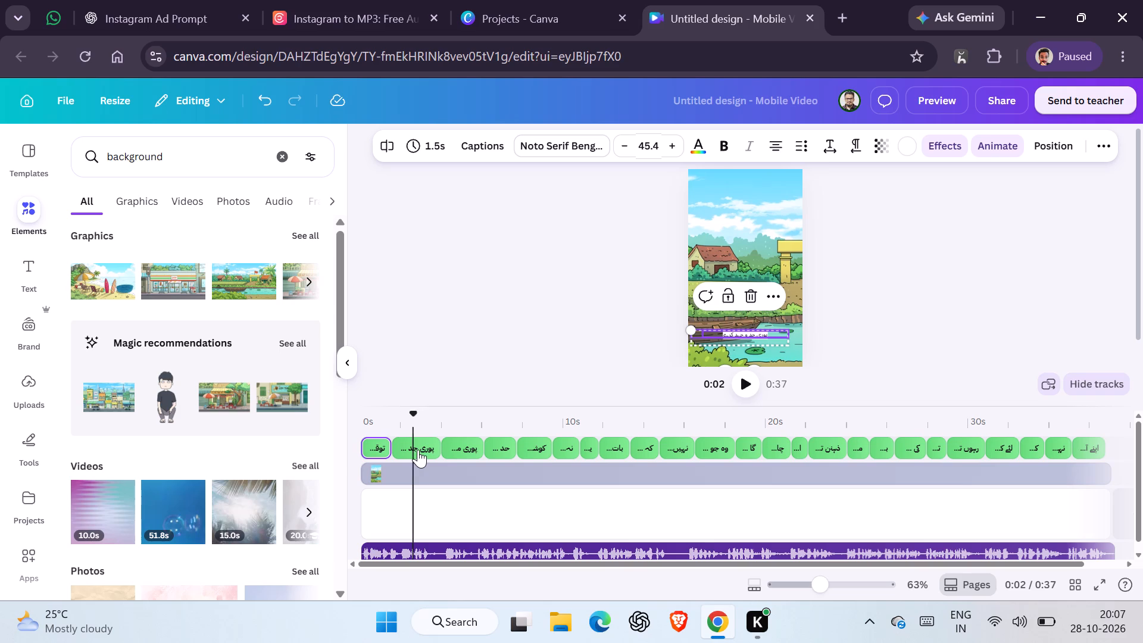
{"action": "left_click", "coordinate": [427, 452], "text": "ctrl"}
Select all the caption clips in the timeline together, leaving the background graphic out of the selection.
{"action": "left_click", "coordinate": [371, 447]}
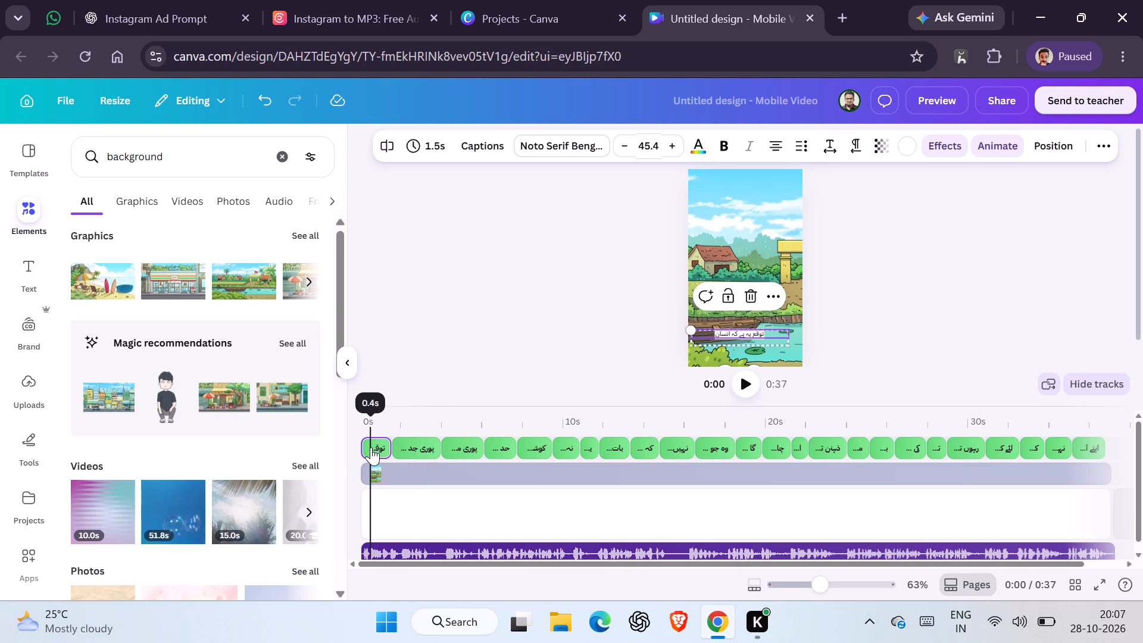
{"action": "key", "text": "ctrl+a"}
{"action": "scroll", "coordinate": [492, 452], "scroll_direction": "down", "scroll_amount": 1}
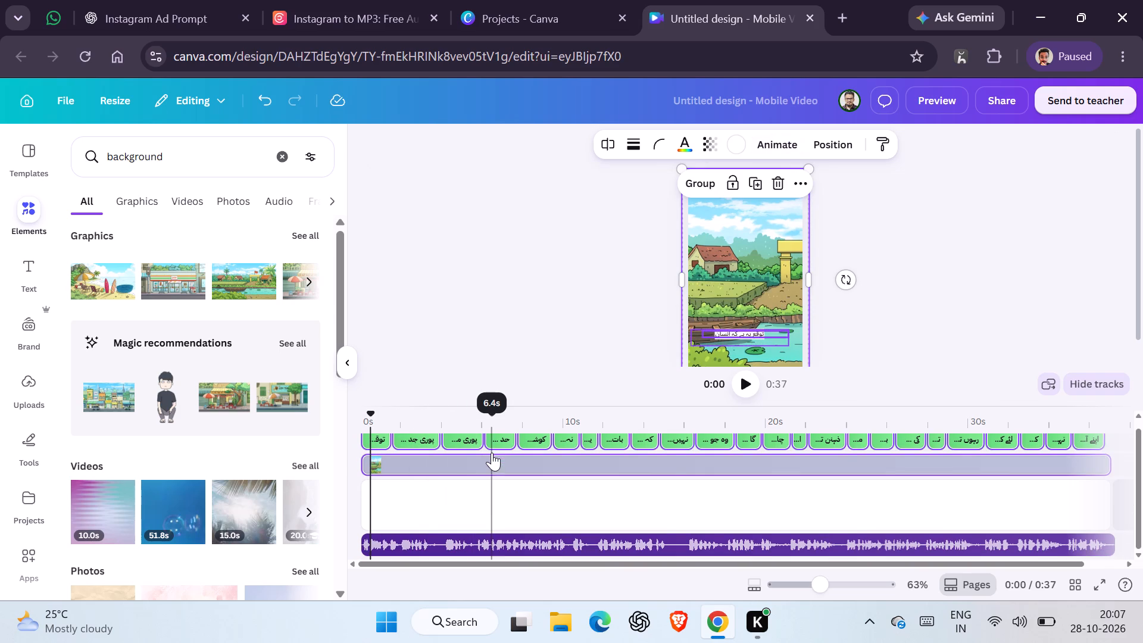
{"action": "scroll", "coordinate": [492, 452], "scroll_direction": "down", "scroll_amount": 1}
{"action": "scroll", "coordinate": [492, 452], "scroll_direction": "up", "scroll_amount": 1}
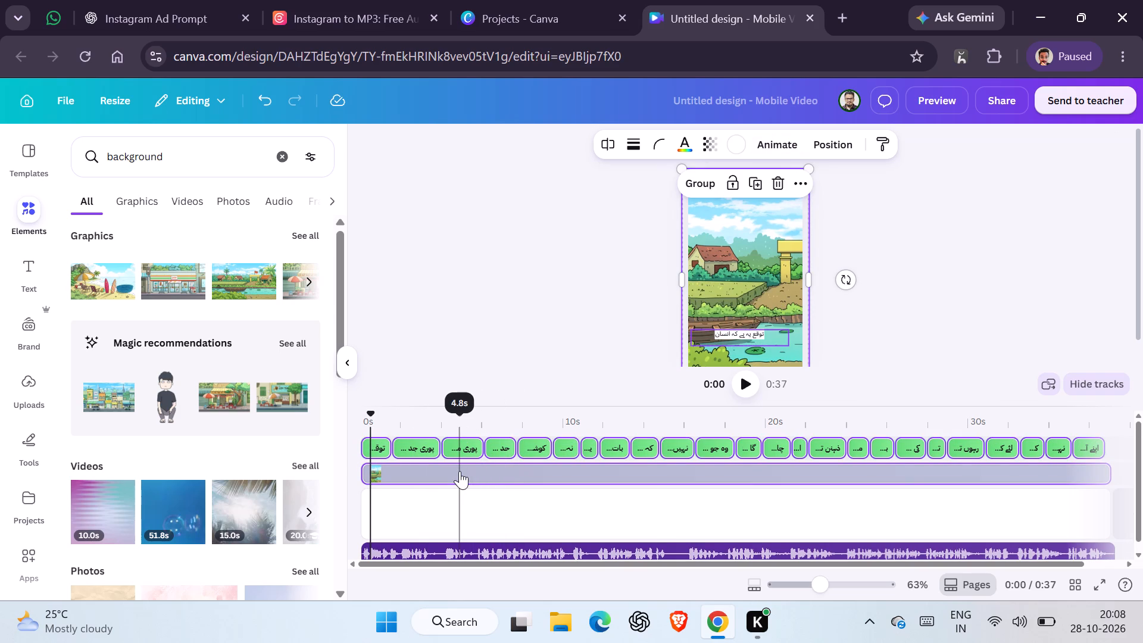
{"action": "left_click", "coordinate": [548, 477], "text": "ctrl"}
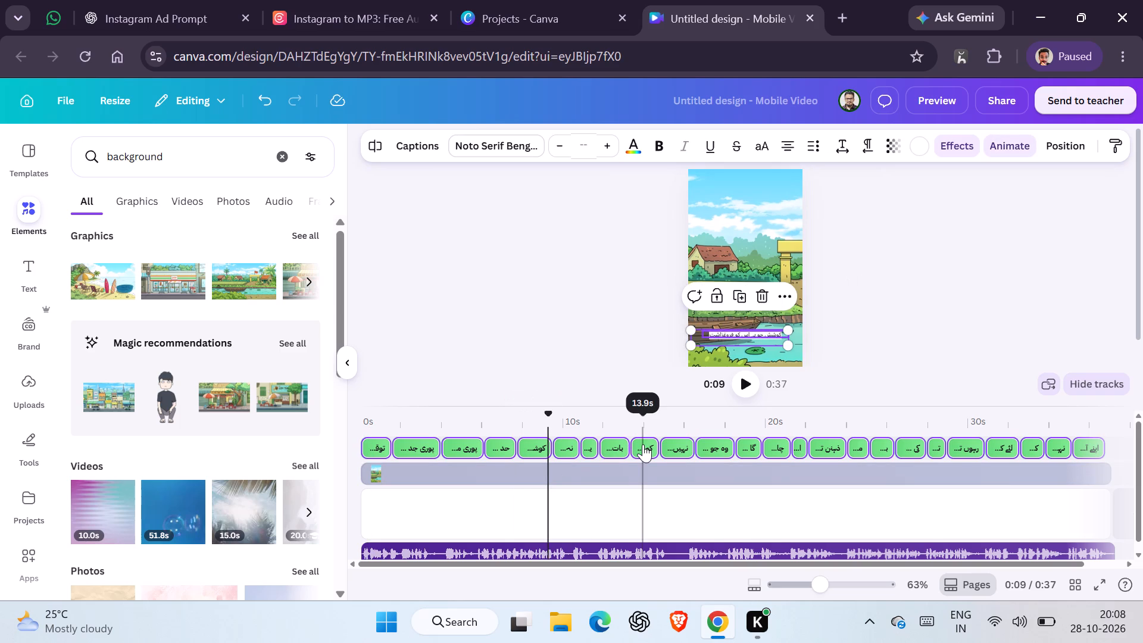
{"action": "scroll", "coordinate": [643, 444], "scroll_direction": "down", "scroll_amount": 1}
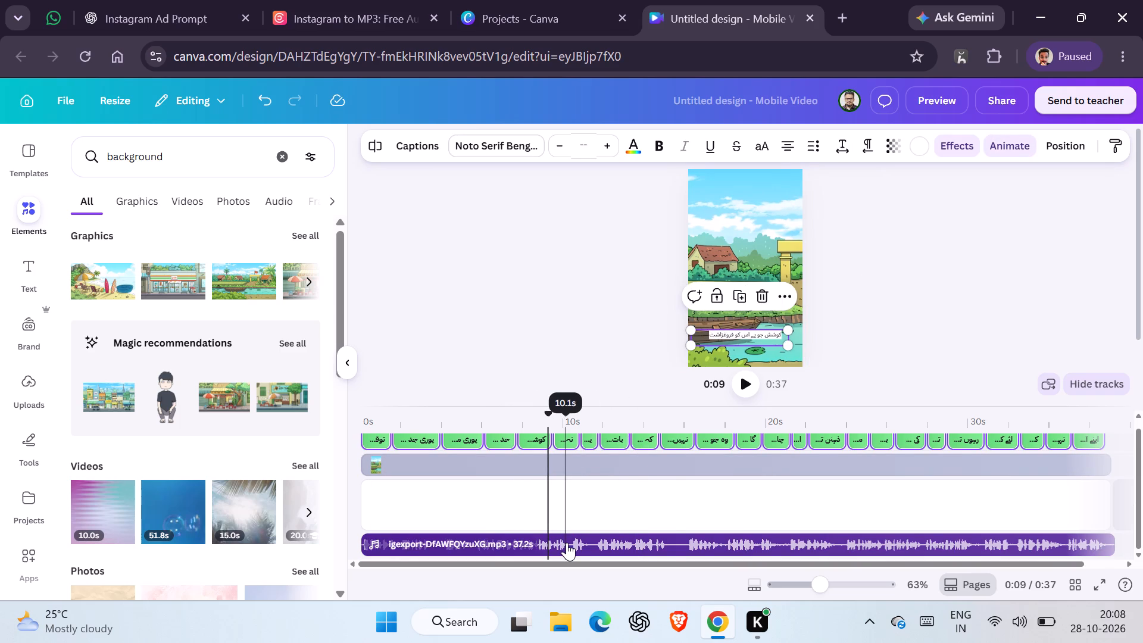
Examine the available text styles and font combinations for the selected captions.
{"action": "left_click", "coordinate": [15, 274]}
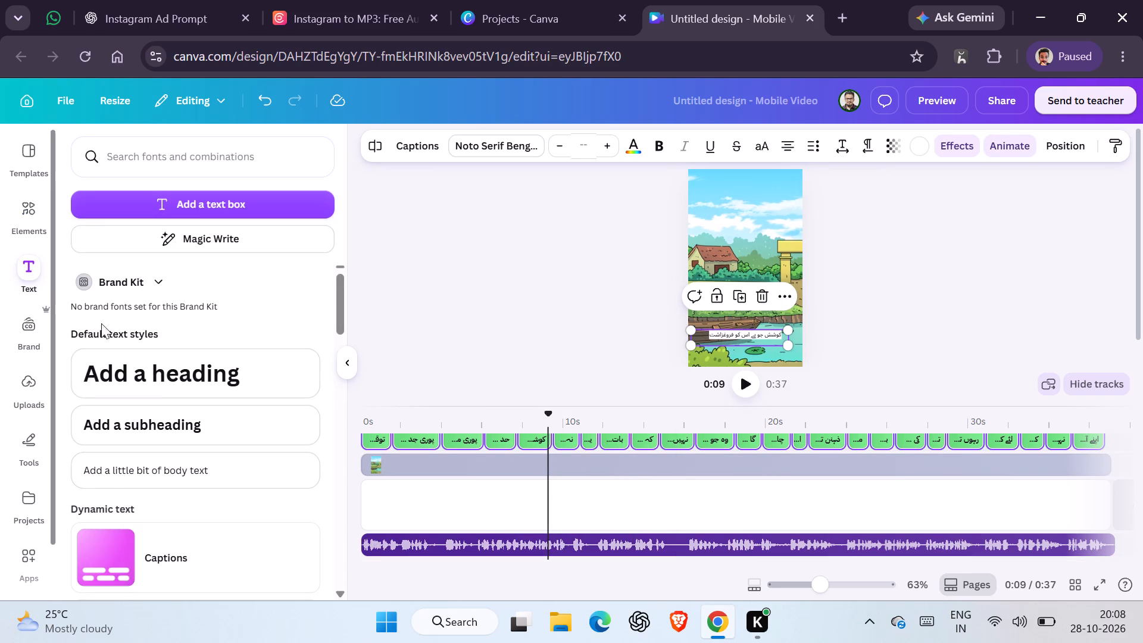
{"action": "scroll", "coordinate": [156, 392], "scroll_direction": "down", "scroll_amount": 3}
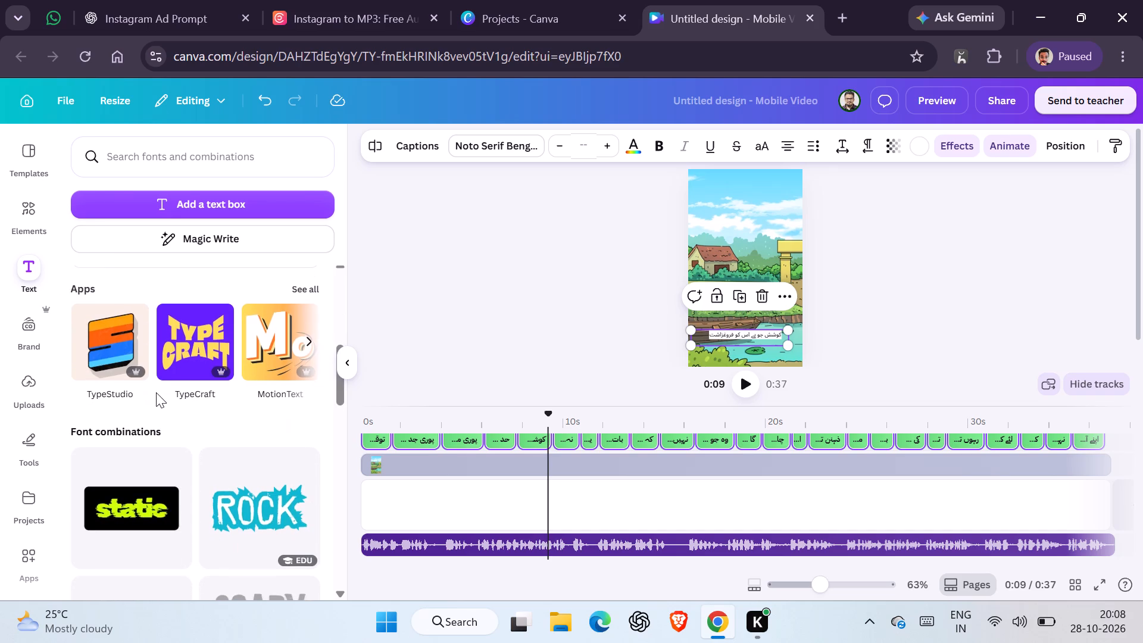
{"action": "scroll", "coordinate": [305, 343], "scroll_direction": "left", "scroll_amount": 1}
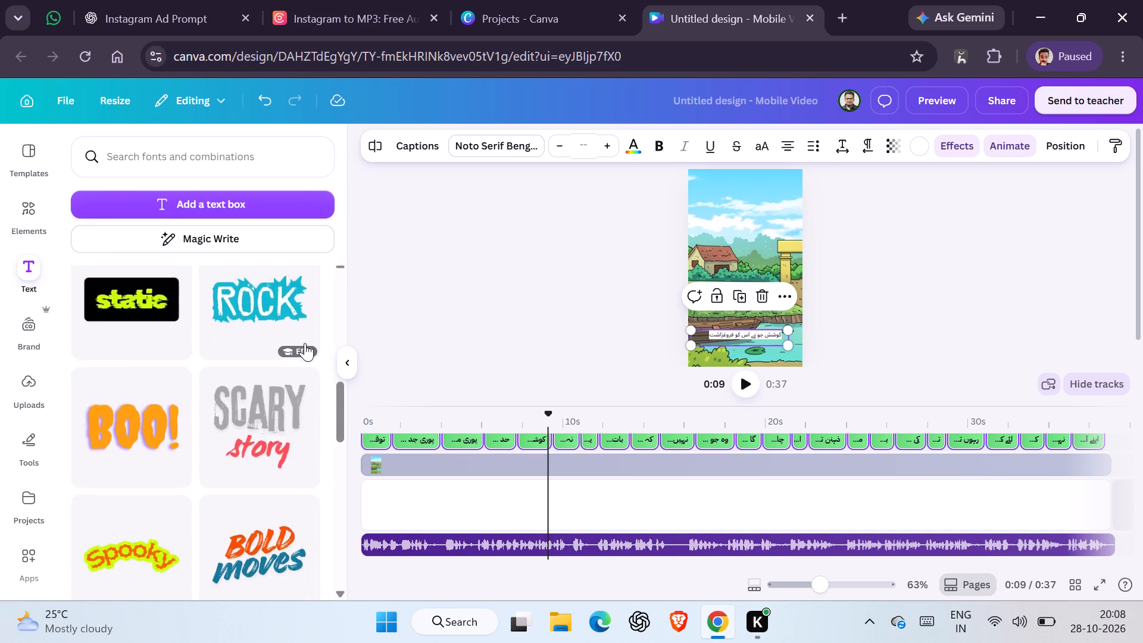
{"action": "scroll", "coordinate": [305, 343], "scroll_direction": "down", "scroll_amount": 1}
{"action": "scroll", "coordinate": [305, 343], "scroll_direction": "up", "scroll_amount": 5}
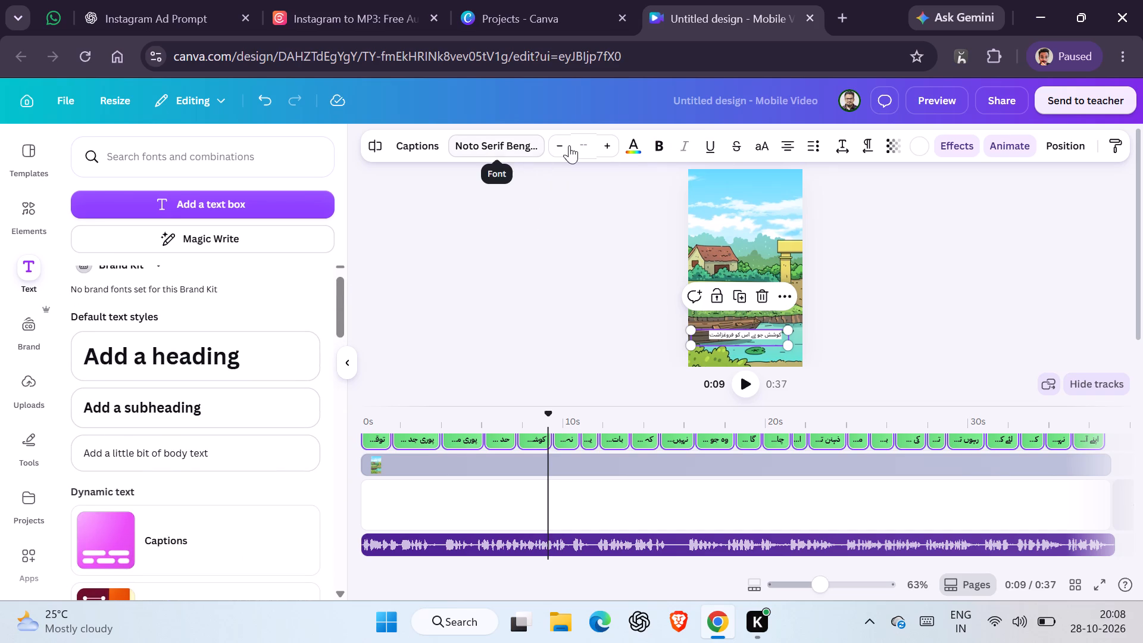
Increase the font size of all selected captions by several increments.
{"action": "left_click", "coordinate": [605, 140]}
{"action": "left_click", "coordinate": [605, 140]}
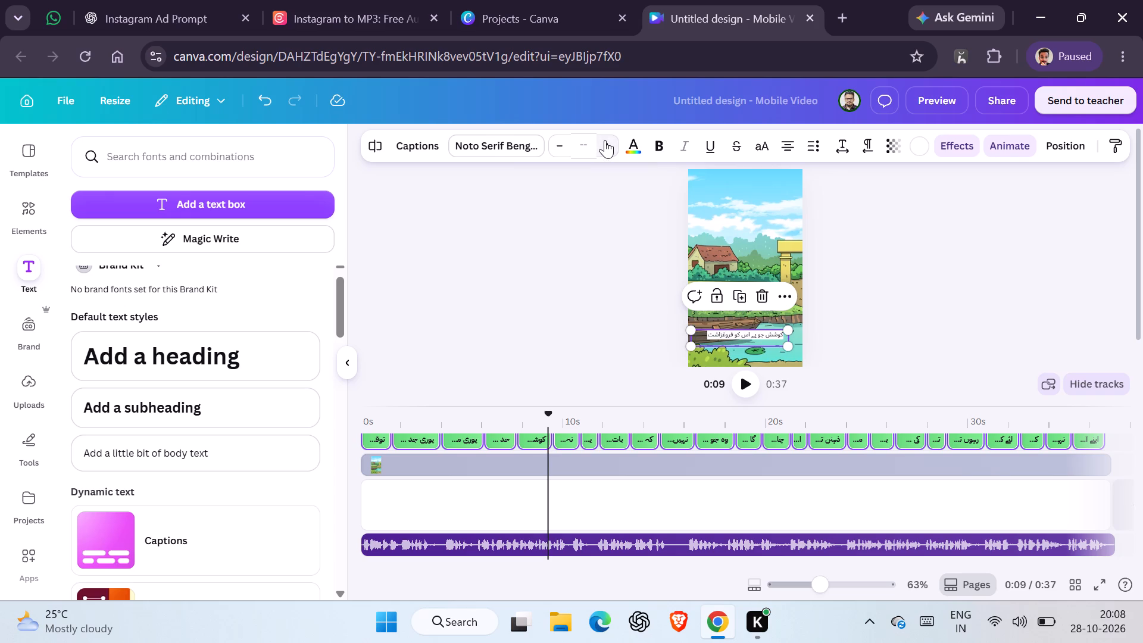
{"action": "left_click", "coordinate": [605, 140]}
{"action": "triple_click", "coordinate": [605, 140]}
{"action": "left_click", "coordinate": [605, 140]}
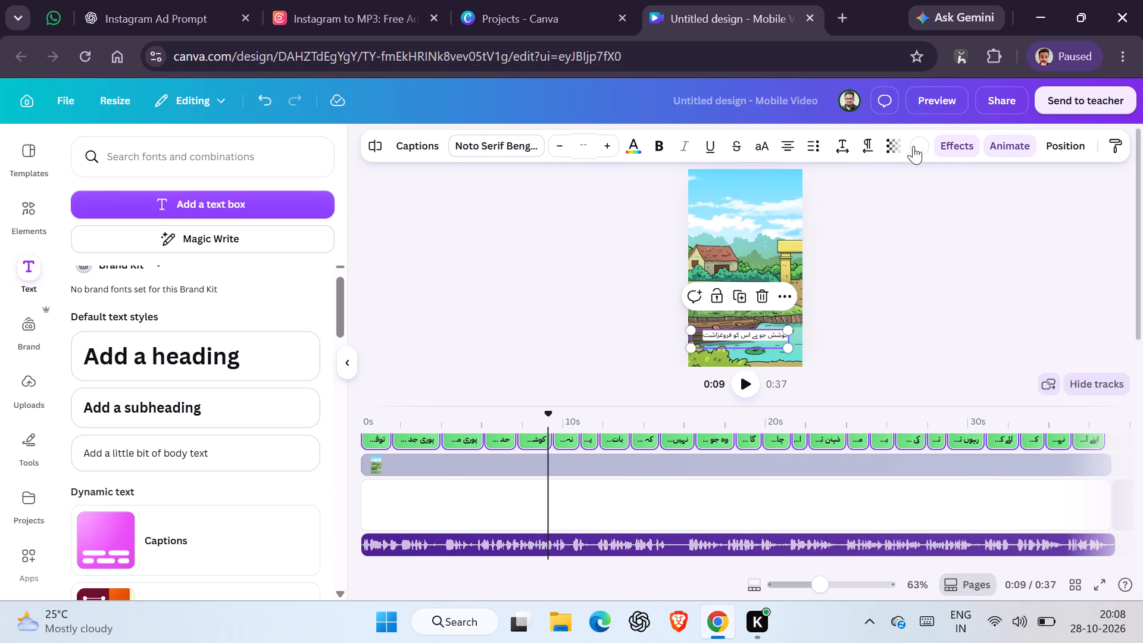
{"action": "left_click", "coordinate": [894, 152]}
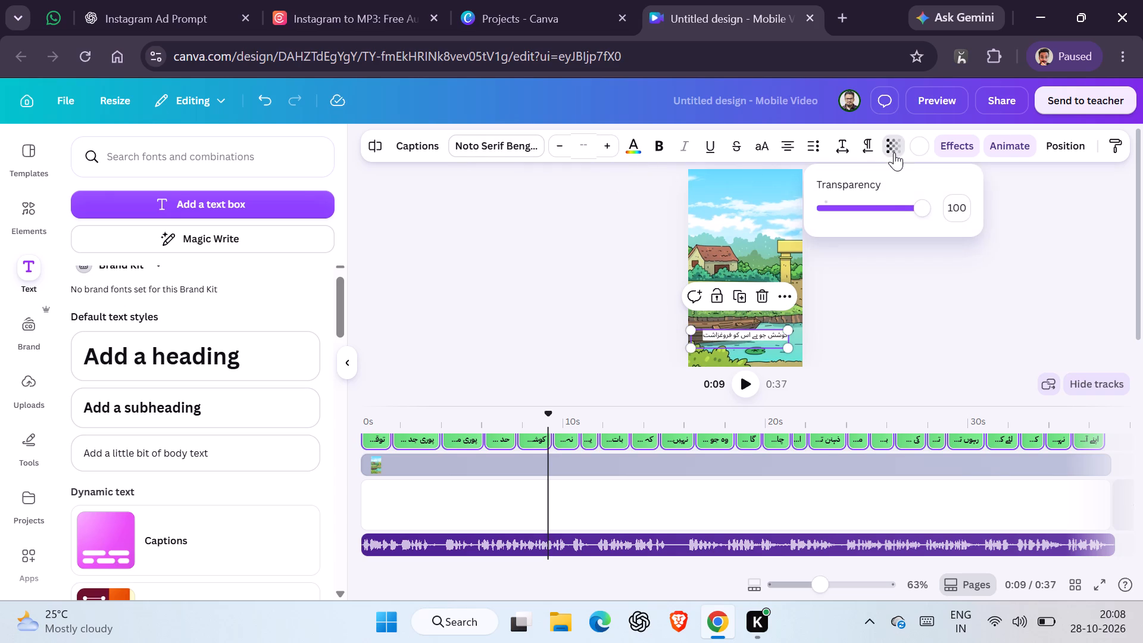
{"action": "left_click", "coordinate": [571, 215]}
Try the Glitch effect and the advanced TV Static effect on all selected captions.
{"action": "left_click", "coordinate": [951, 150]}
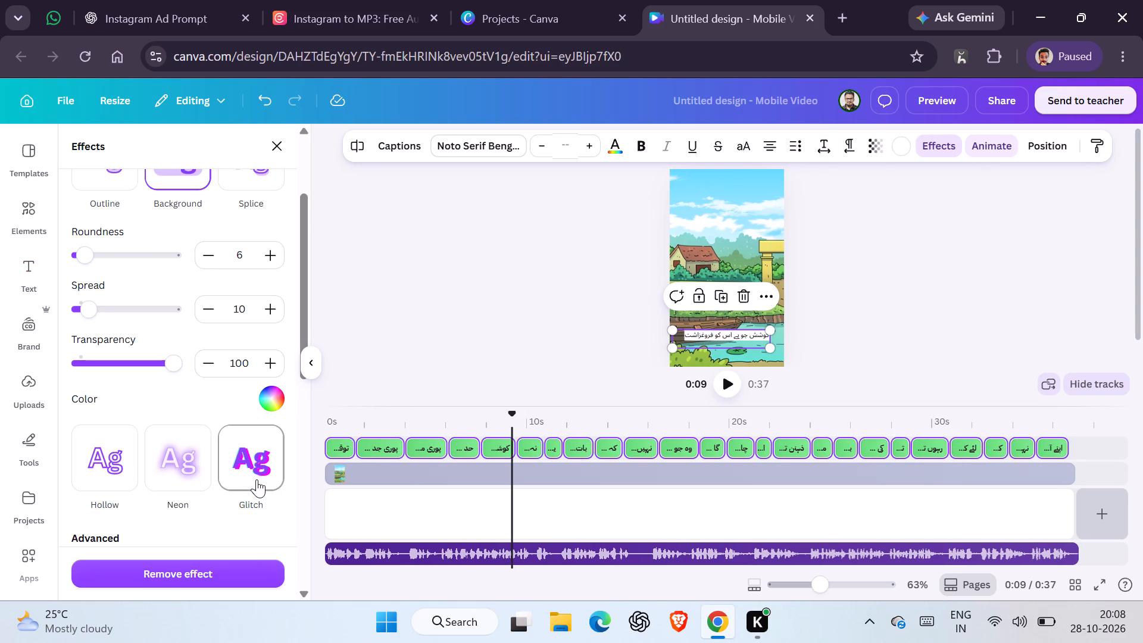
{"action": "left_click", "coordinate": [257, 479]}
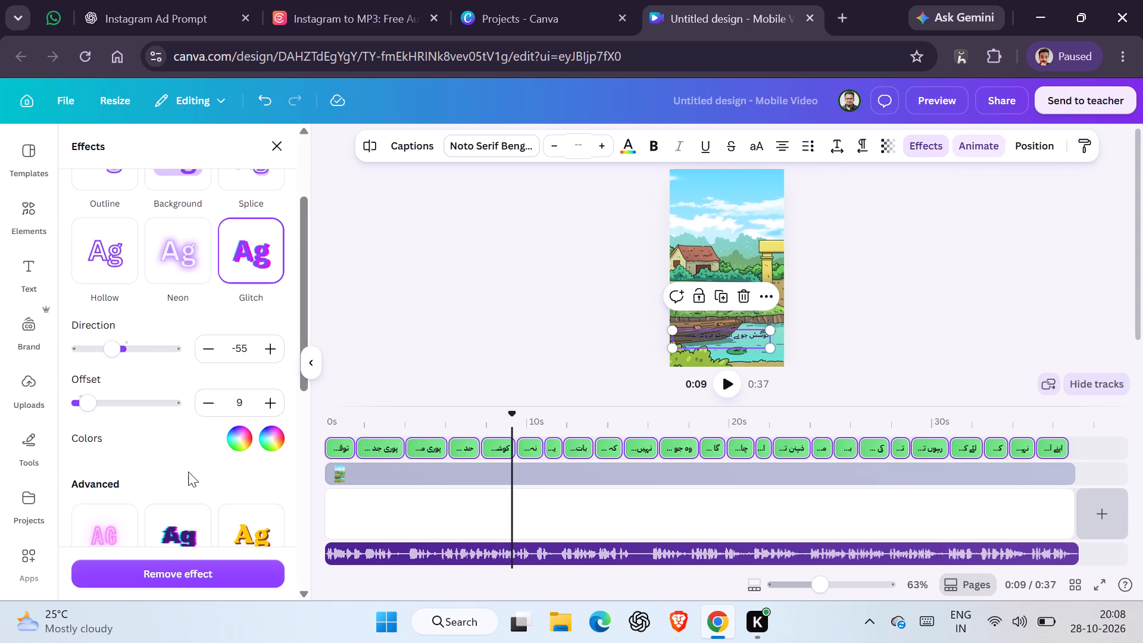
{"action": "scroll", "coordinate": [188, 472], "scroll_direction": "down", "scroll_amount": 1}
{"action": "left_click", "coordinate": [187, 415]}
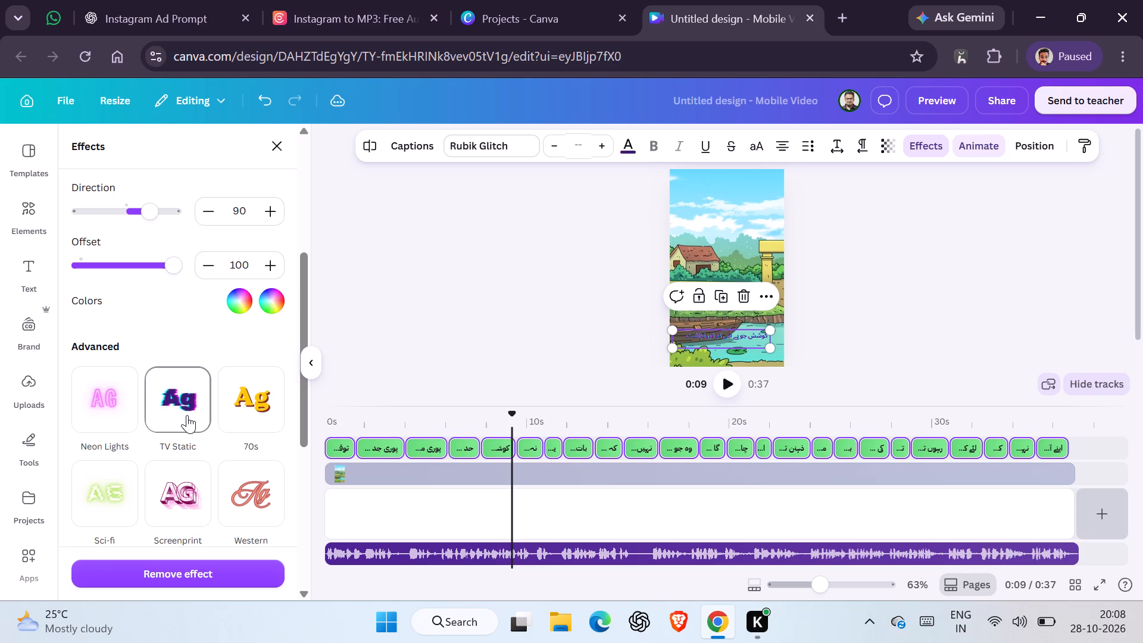
Apply the advanced Bubble text effect to all selected captions.
{"action": "scroll", "coordinate": [124, 422], "scroll_direction": "down", "scroll_amount": 2}
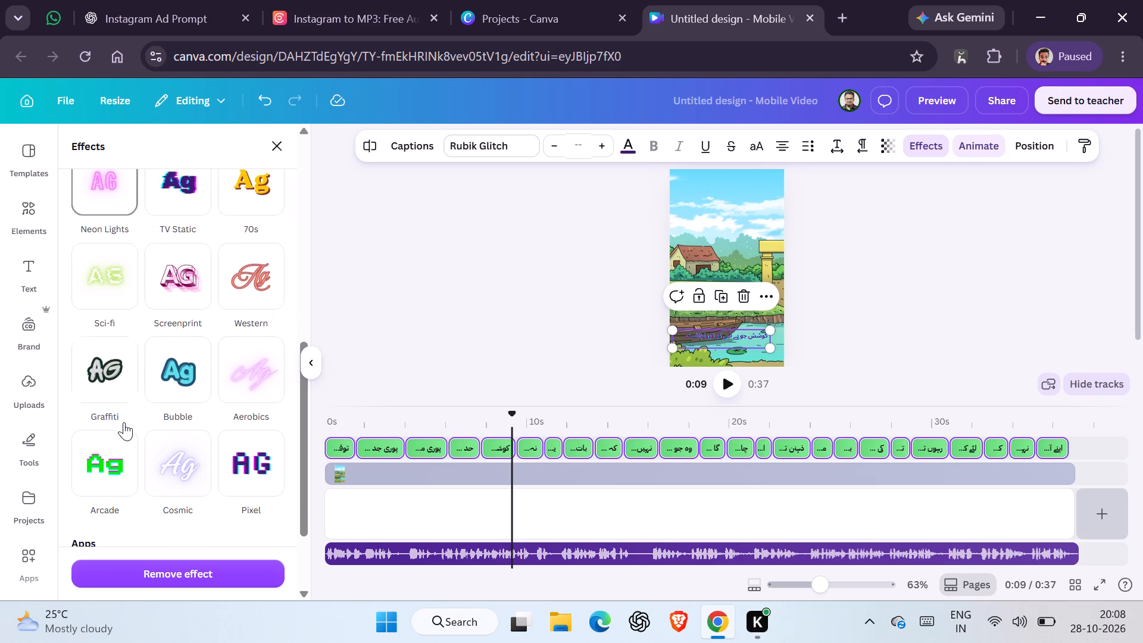
{"action": "left_click", "coordinate": [172, 370]}
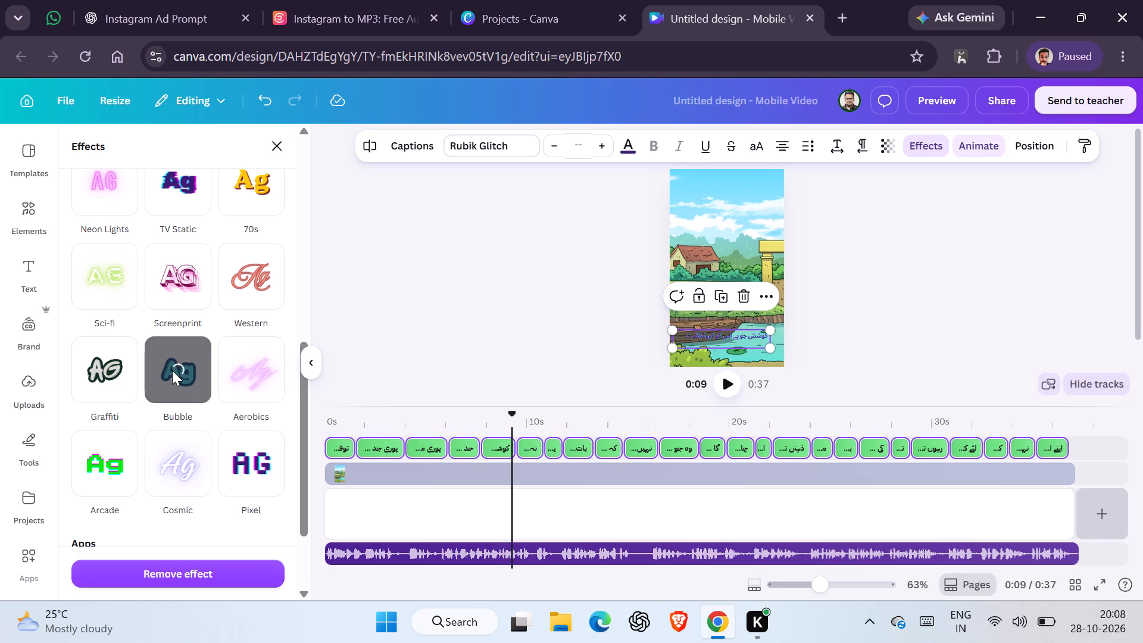
{"action": "scroll", "coordinate": [172, 370], "scroll_direction": "down", "scroll_amount": 2}
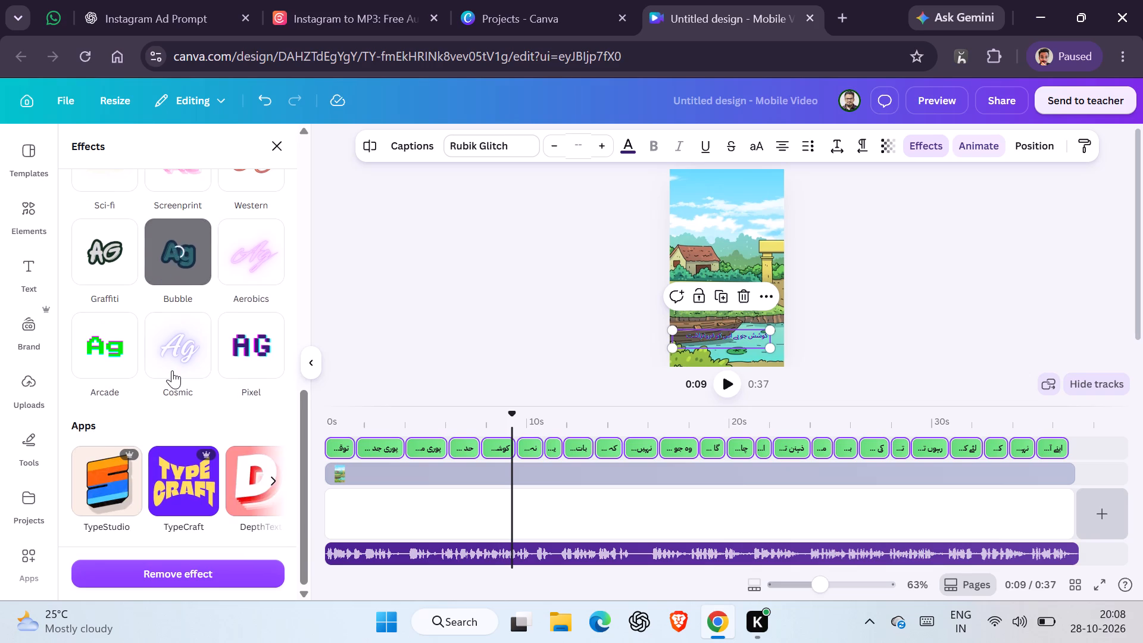
{"action": "scroll", "coordinate": [172, 370], "scroll_direction": "down", "scroll_amount": 1}
{"action": "scroll", "coordinate": [172, 370], "scroll_direction": "up", "scroll_amount": 3}
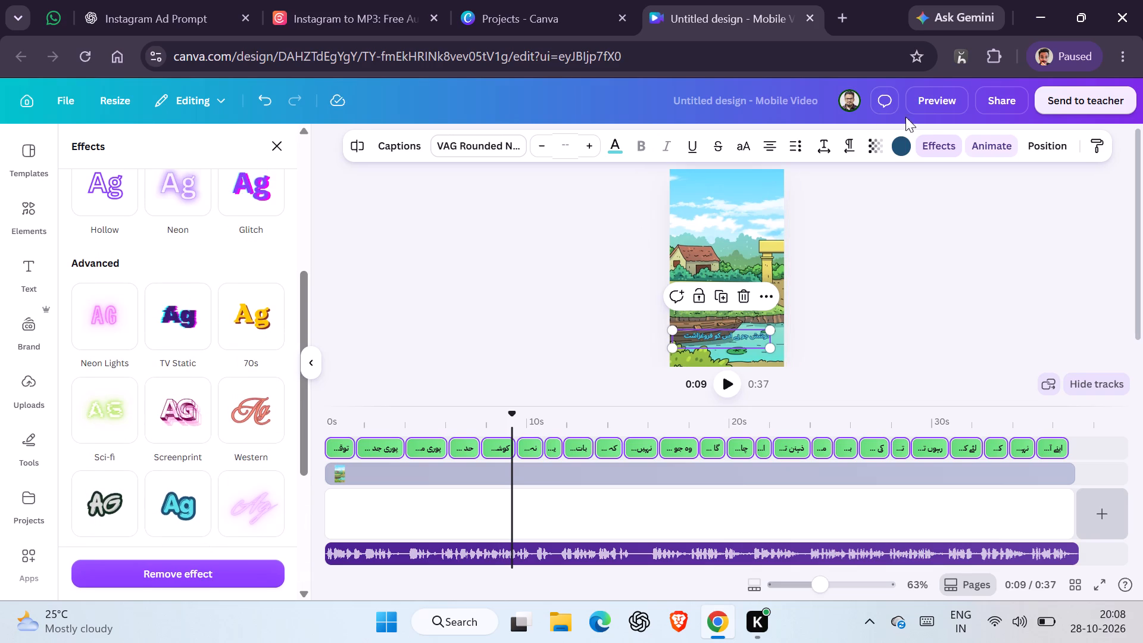
{"action": "left_click", "coordinate": [953, 139]}
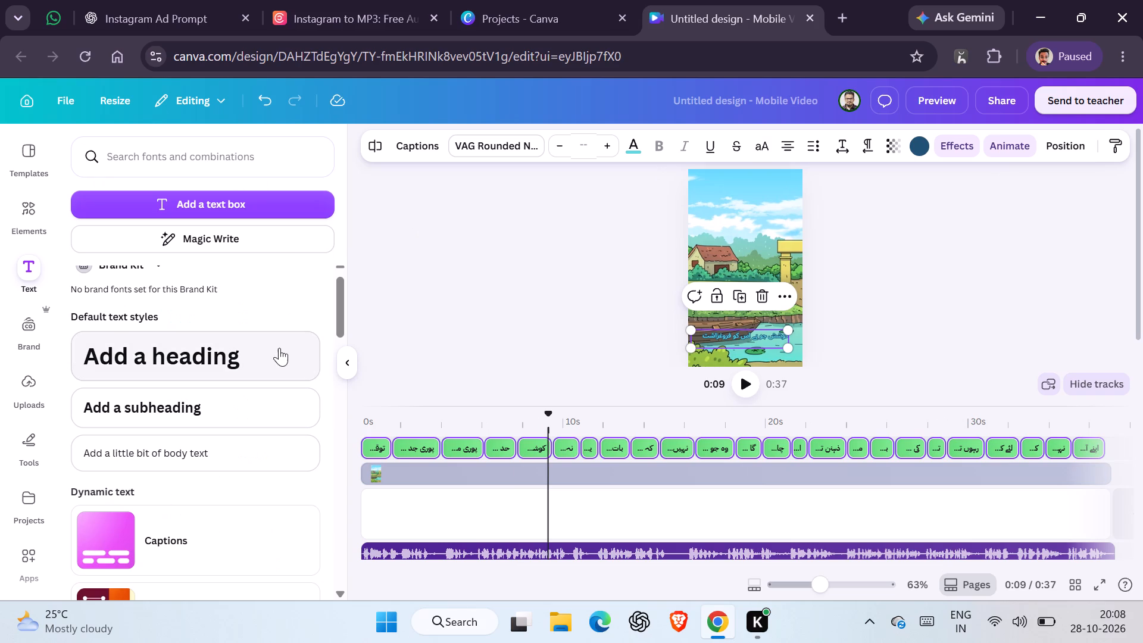
{"action": "left_click", "coordinate": [962, 148]}
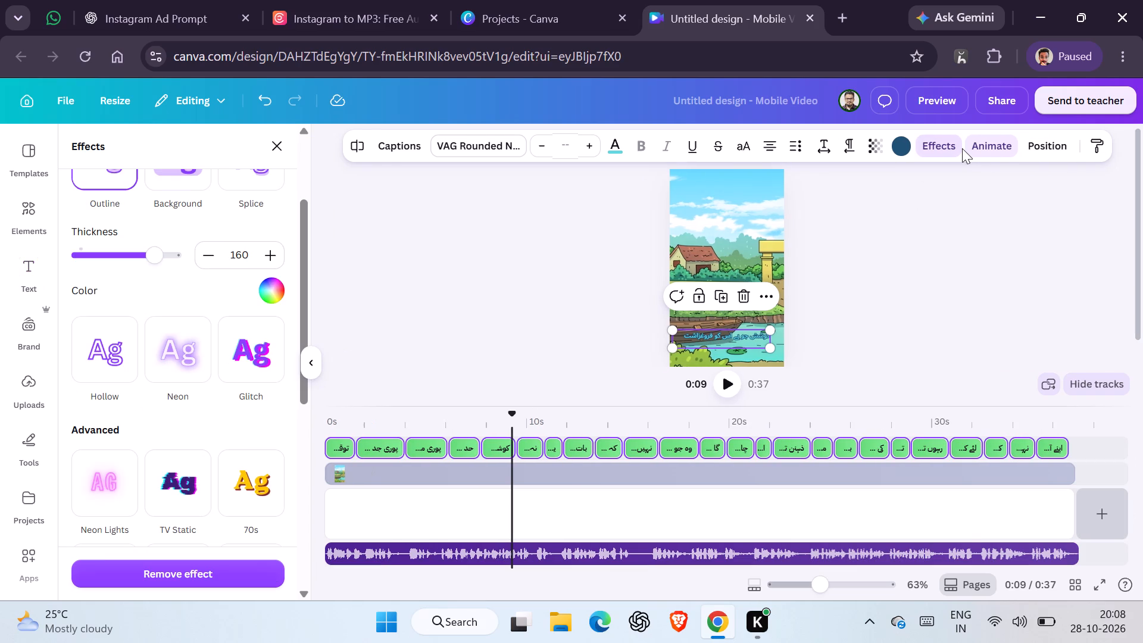
{"action": "left_click", "coordinate": [962, 148]}
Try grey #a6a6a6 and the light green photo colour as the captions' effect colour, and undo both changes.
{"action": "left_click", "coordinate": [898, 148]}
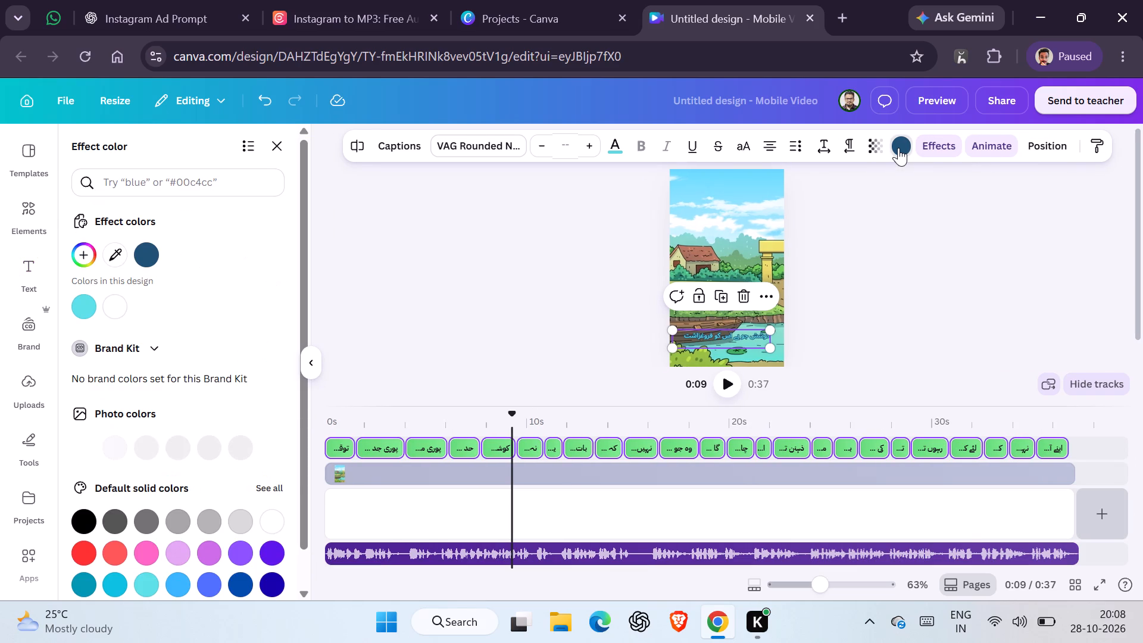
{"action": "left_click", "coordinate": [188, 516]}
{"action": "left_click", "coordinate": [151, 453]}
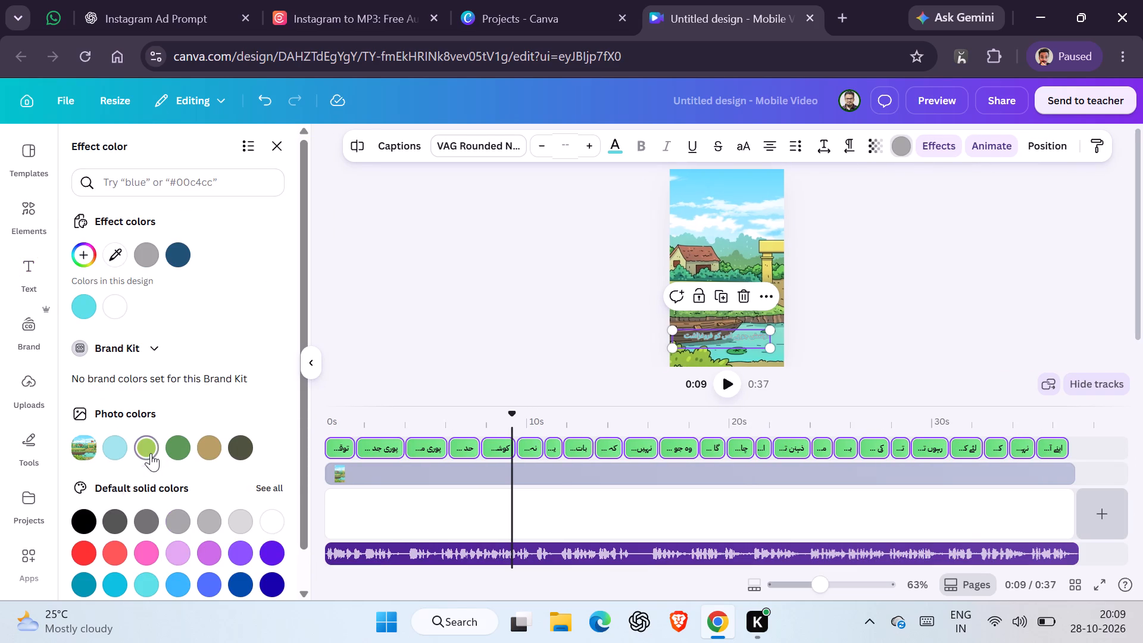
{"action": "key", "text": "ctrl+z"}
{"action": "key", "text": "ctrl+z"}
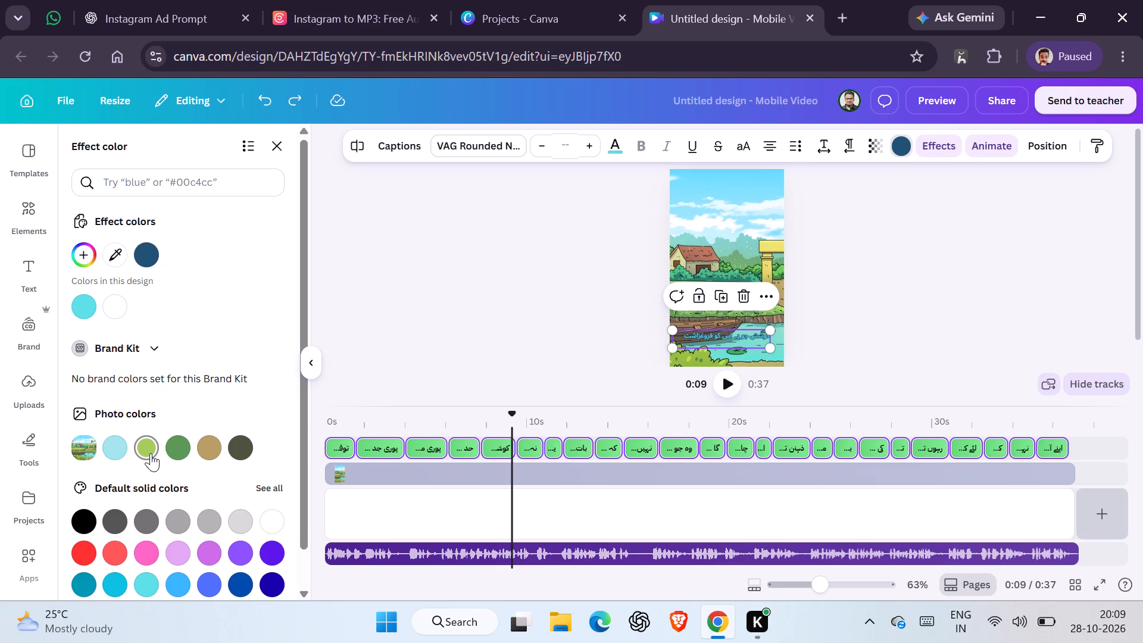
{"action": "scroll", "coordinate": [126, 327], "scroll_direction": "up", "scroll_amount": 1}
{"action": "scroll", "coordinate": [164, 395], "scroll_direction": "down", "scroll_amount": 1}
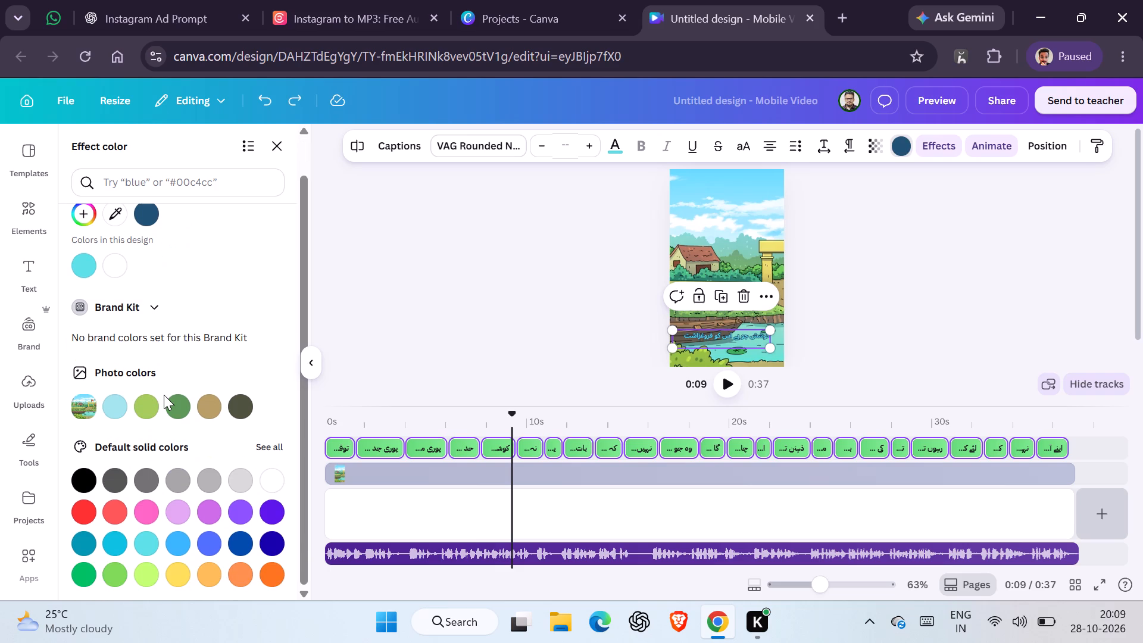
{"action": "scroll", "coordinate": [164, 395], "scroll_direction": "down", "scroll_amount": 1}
Apply the suggested Block animation to all selected captions and play the video from 0:09 to 0:17 to review it.
{"action": "left_click", "coordinate": [998, 151]}
{"action": "scroll", "coordinate": [182, 399], "scroll_direction": "down", "scroll_amount": 1}
{"action": "scroll", "coordinate": [182, 399], "scroll_direction": "up", "scroll_amount": 1}
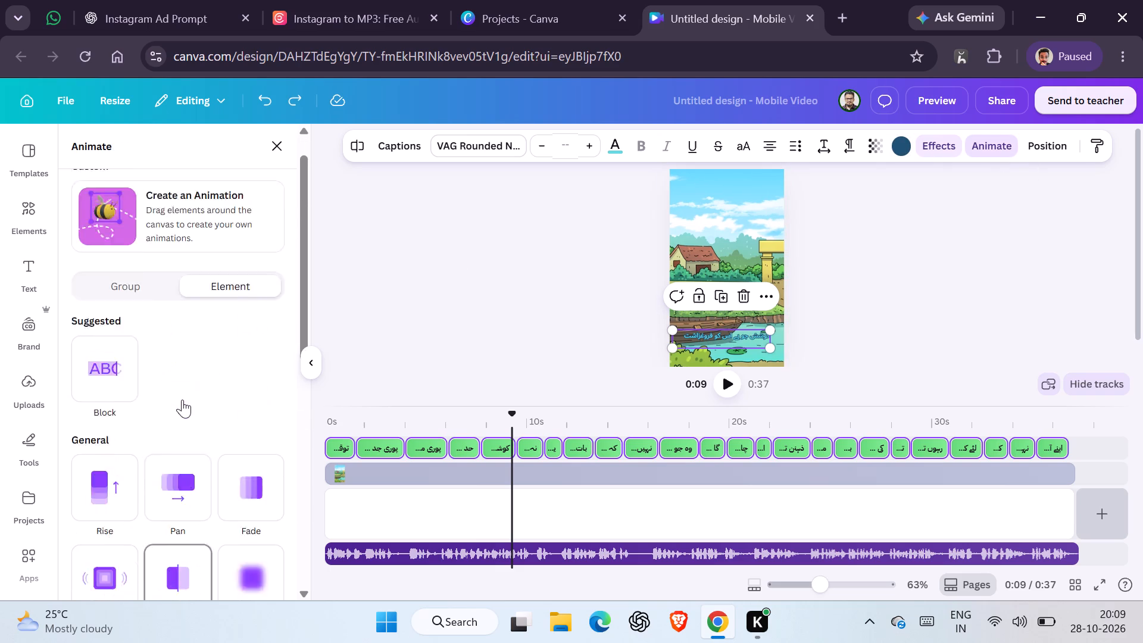
{"action": "scroll", "coordinate": [182, 399], "scroll_direction": "up", "scroll_amount": 1}
{"action": "left_click", "coordinate": [105, 401]}
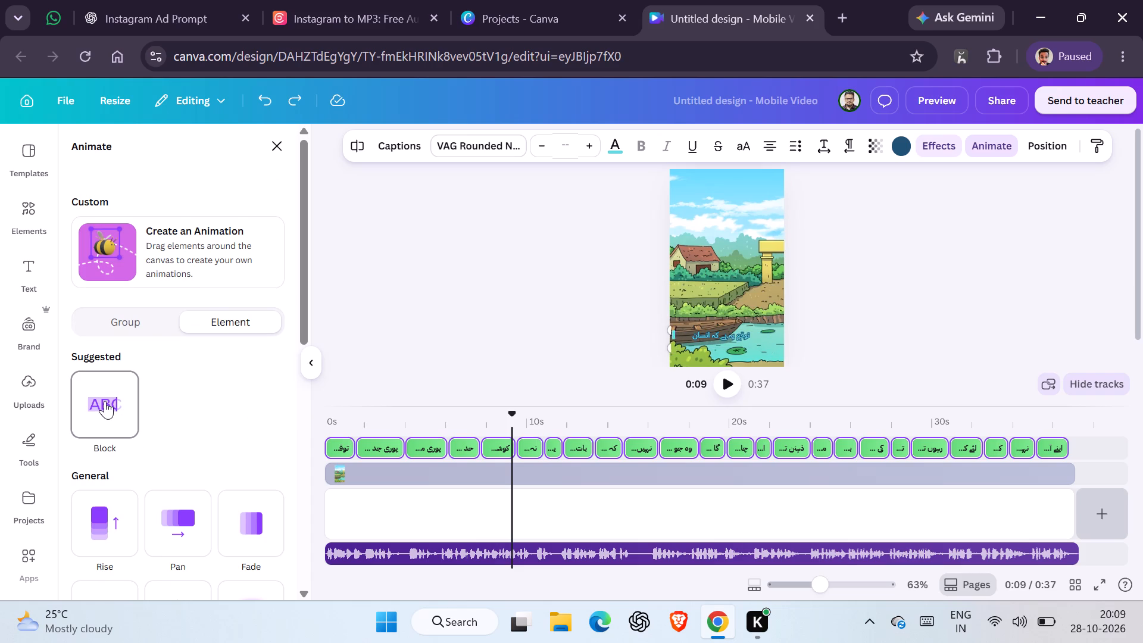
{"action": "key", "text": "space"}
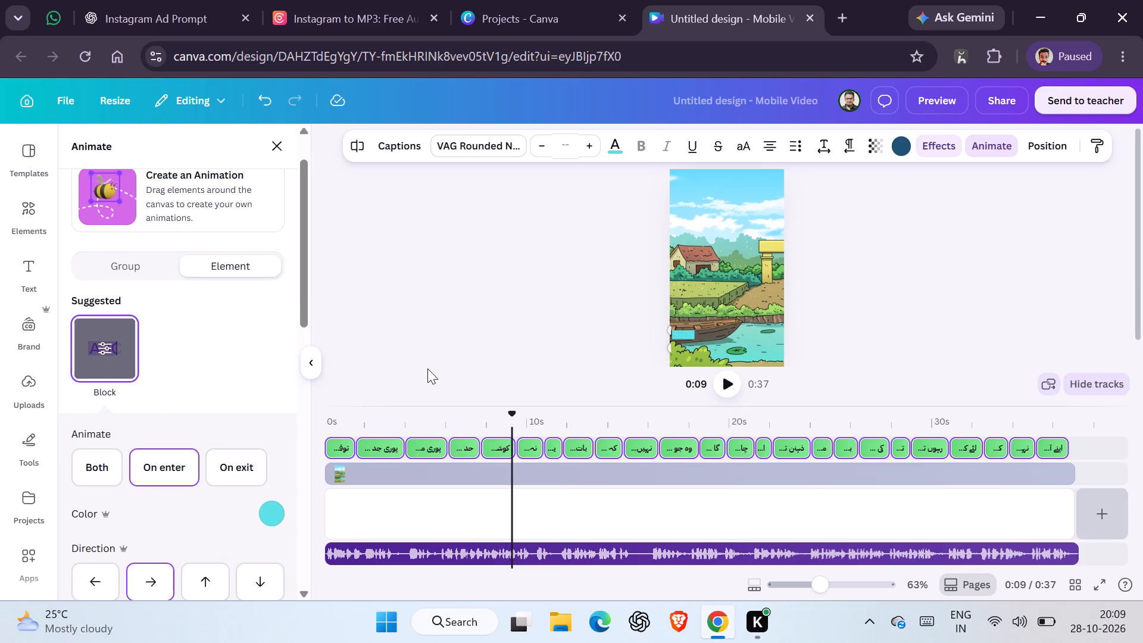
{"action": "left_click", "coordinate": [736, 373]}
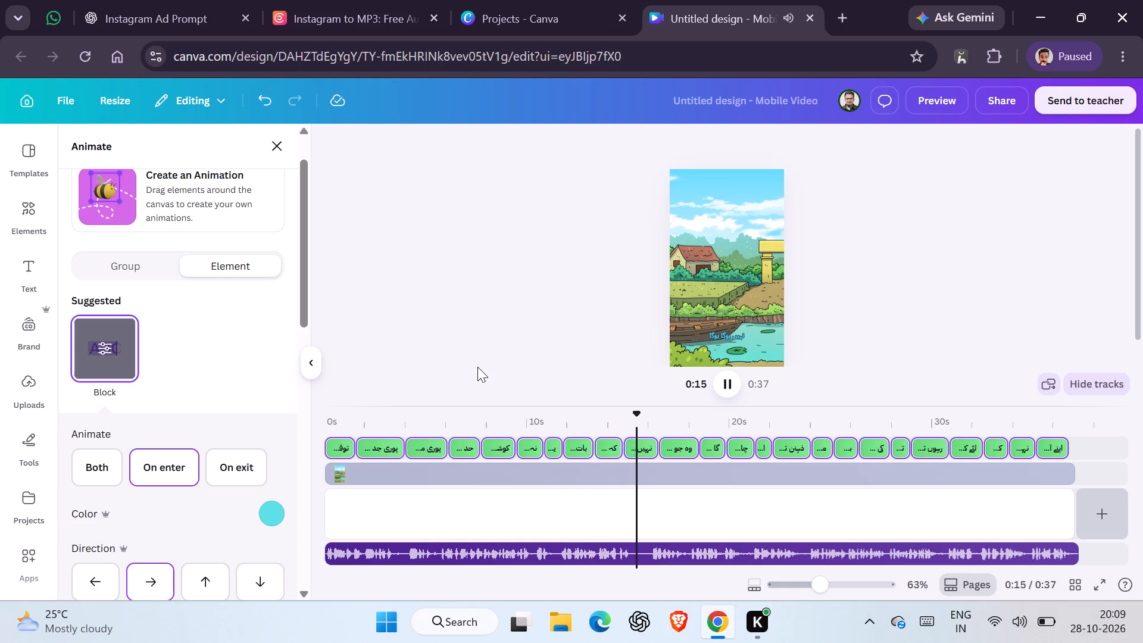
{"action": "left_click", "coordinate": [121, 351]}
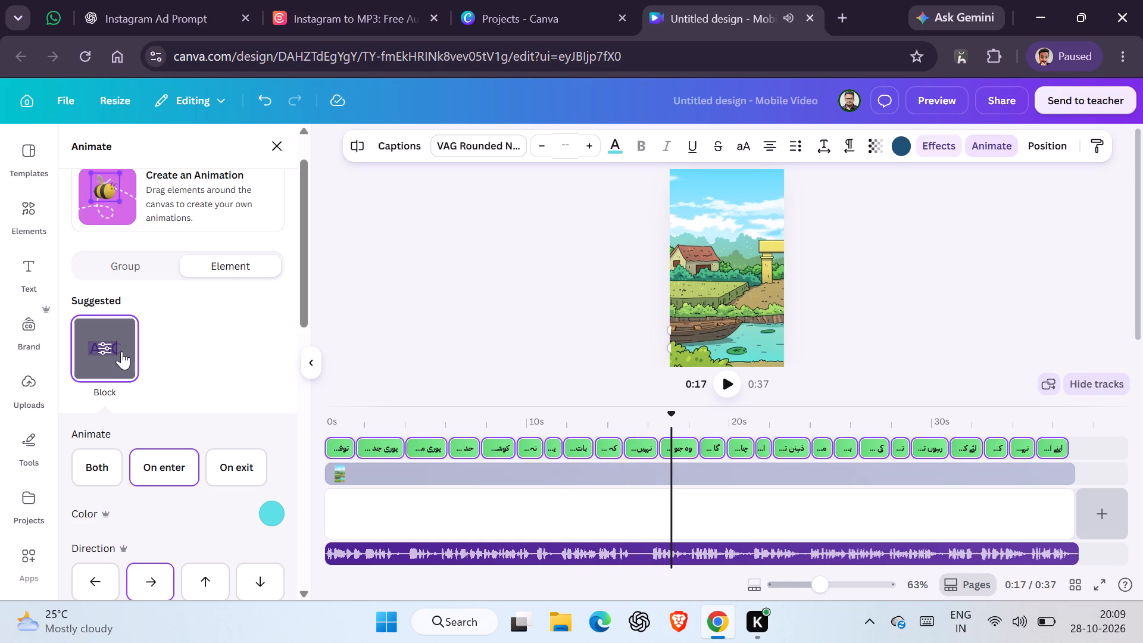
Undo the last change to the captions and reopen their animation settings.
{"action": "left_click", "coordinate": [448, 319]}
{"action": "key", "text": "ctrl+z"}
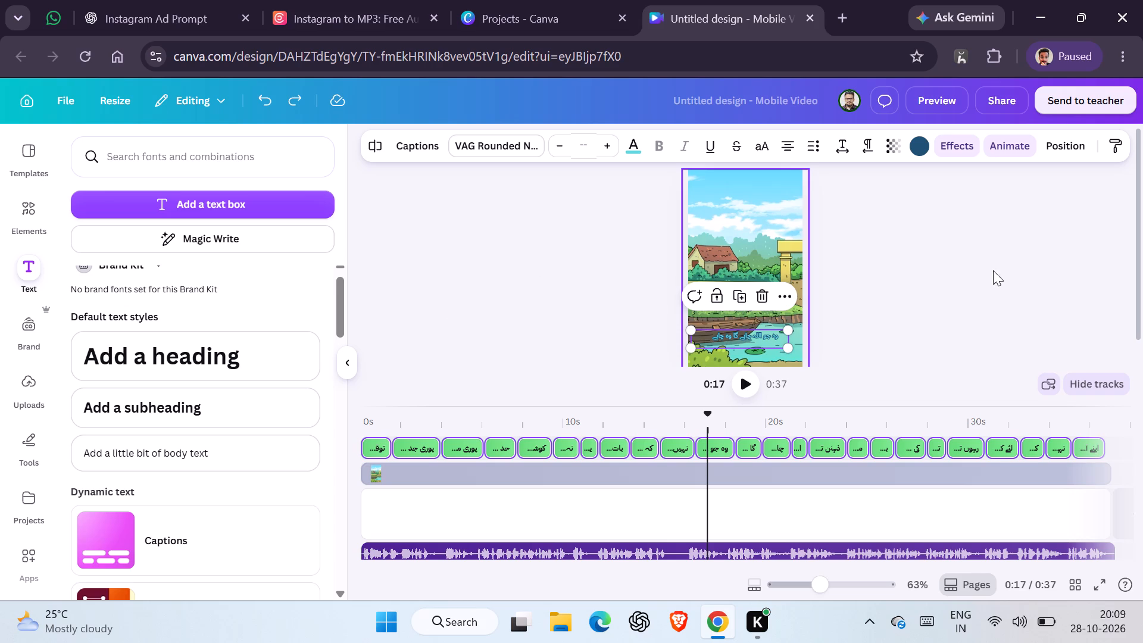
{"action": "left_click", "coordinate": [1016, 137]}
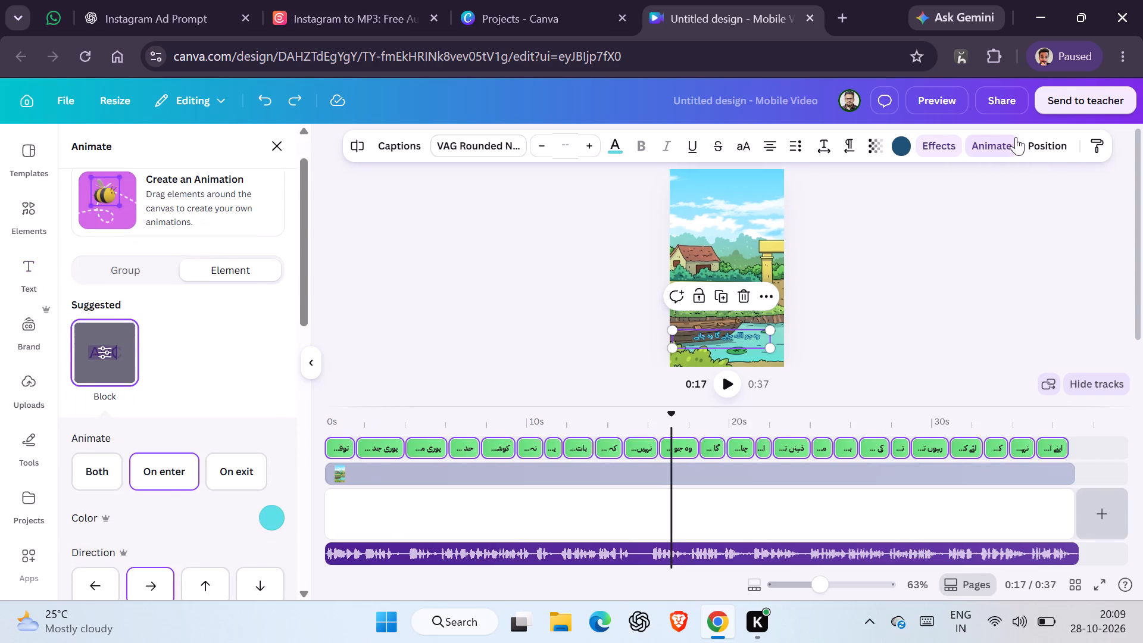
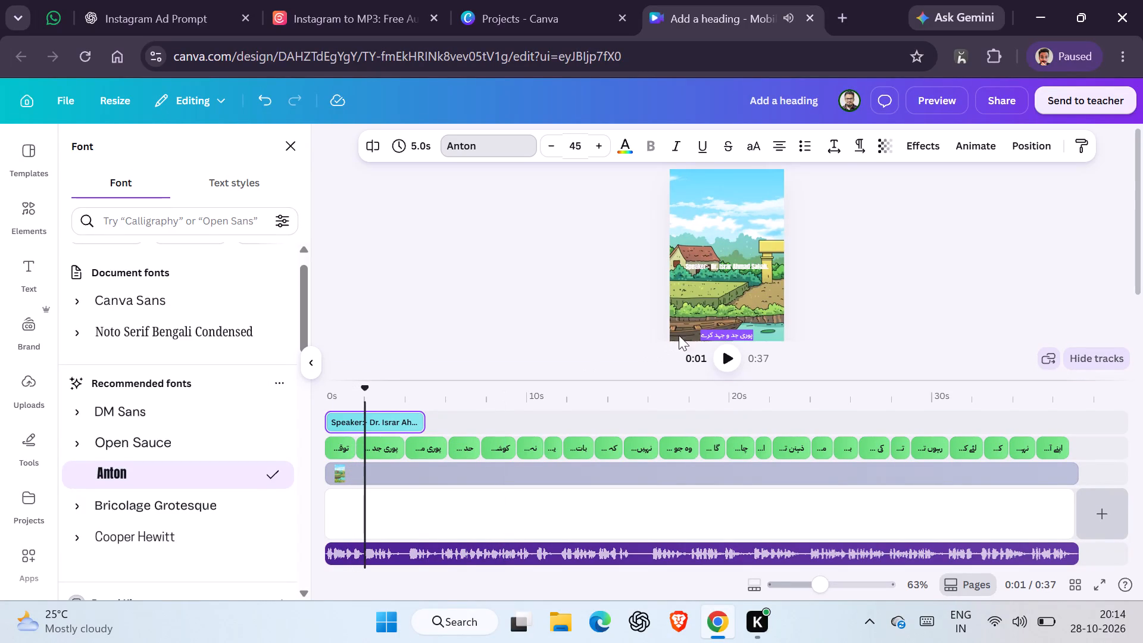
Move all captions up from the bottom edge to above the boat, and preview the placement full screen.
{"action": "left_click", "coordinate": [714, 333]}
{"action": "left_click_drag", "start_coordinate": [728, 335], "coordinate": [728, 317]}
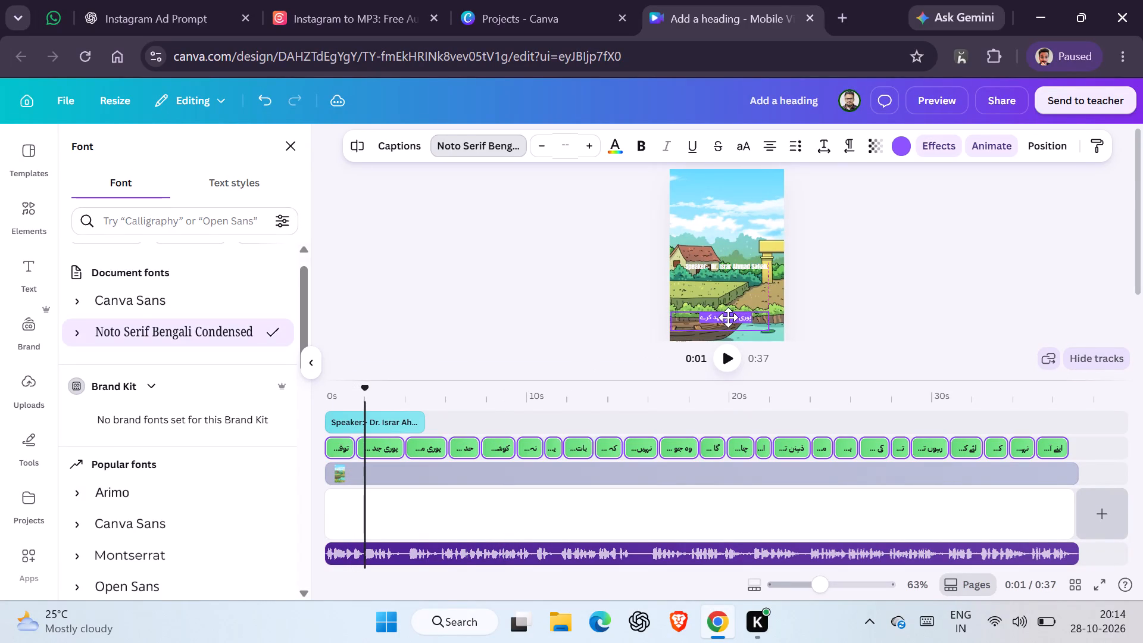
{"action": "left_click_drag", "start_coordinate": [728, 317], "coordinate": [732, 302]}
{"action": "key", "text": "space"}
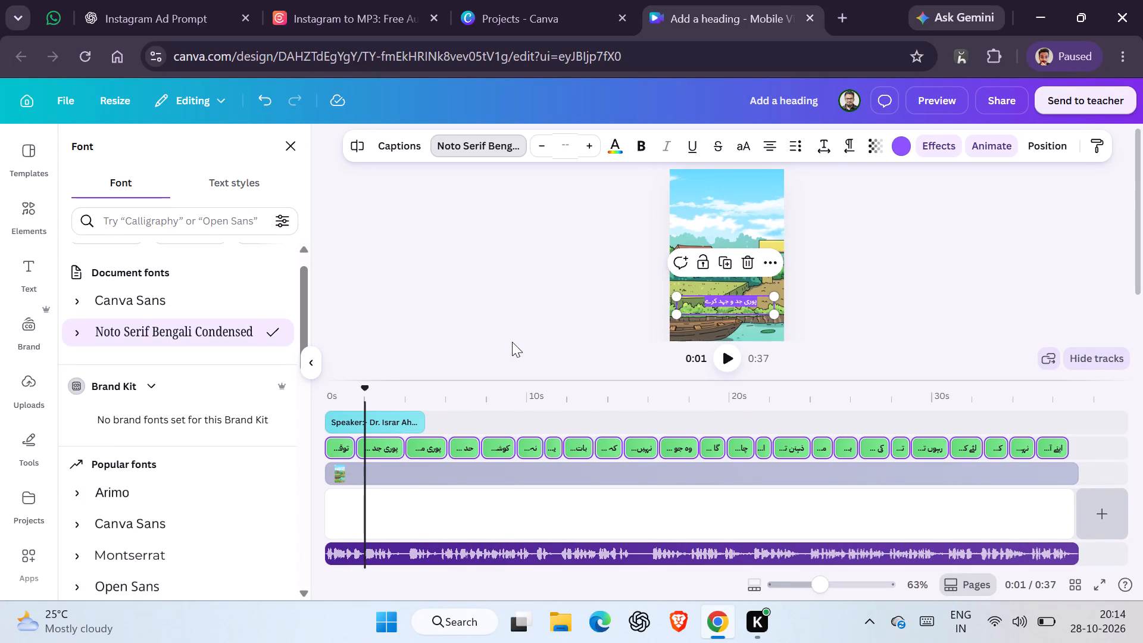
{"action": "left_click", "coordinate": [1101, 585]}
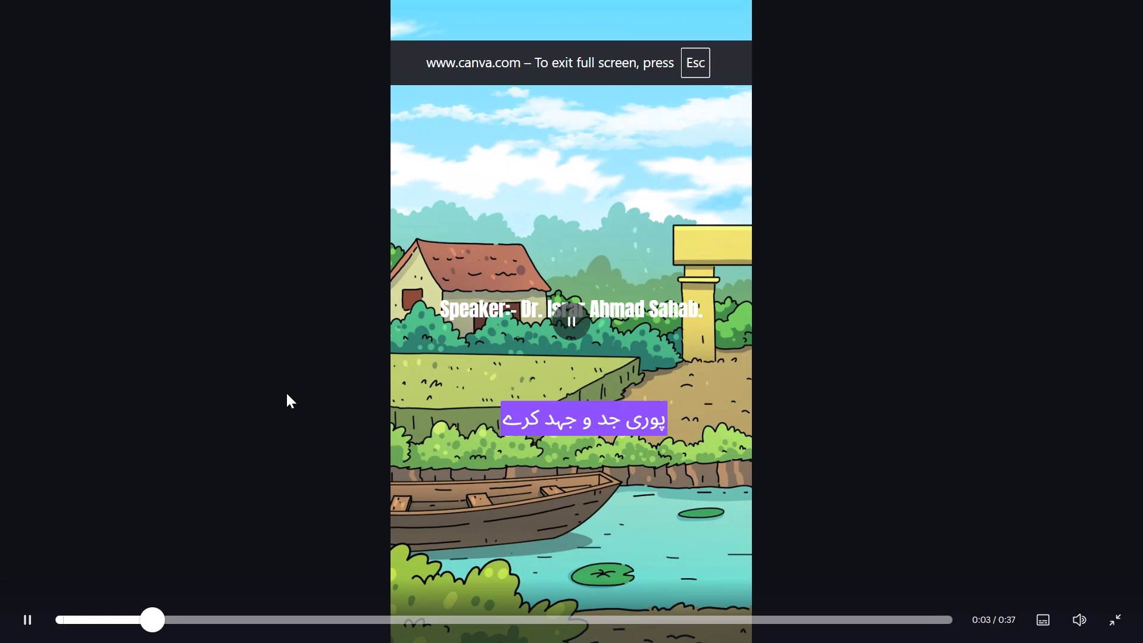
{"action": "key", "text": "Escape"}
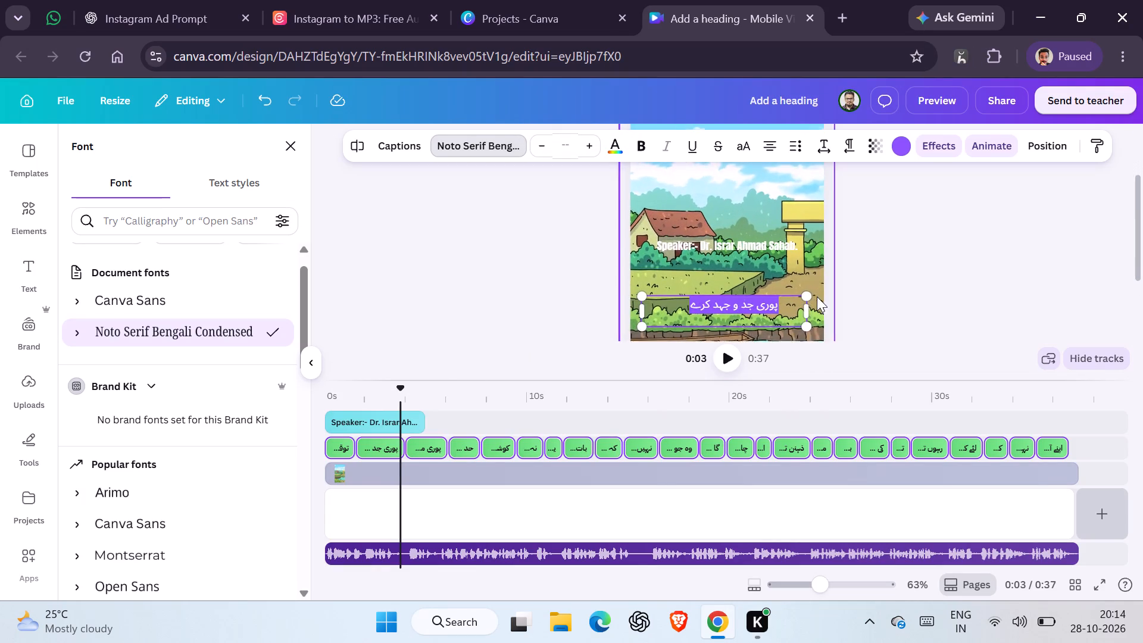
Move all captions down from above the boat to the water's edge, overlapping the boat's front end.
{"action": "left_click", "coordinate": [1001, 313]}
{"action": "scroll", "coordinate": [1001, 313], "scroll_direction": "down", "scroll_amount": 1}
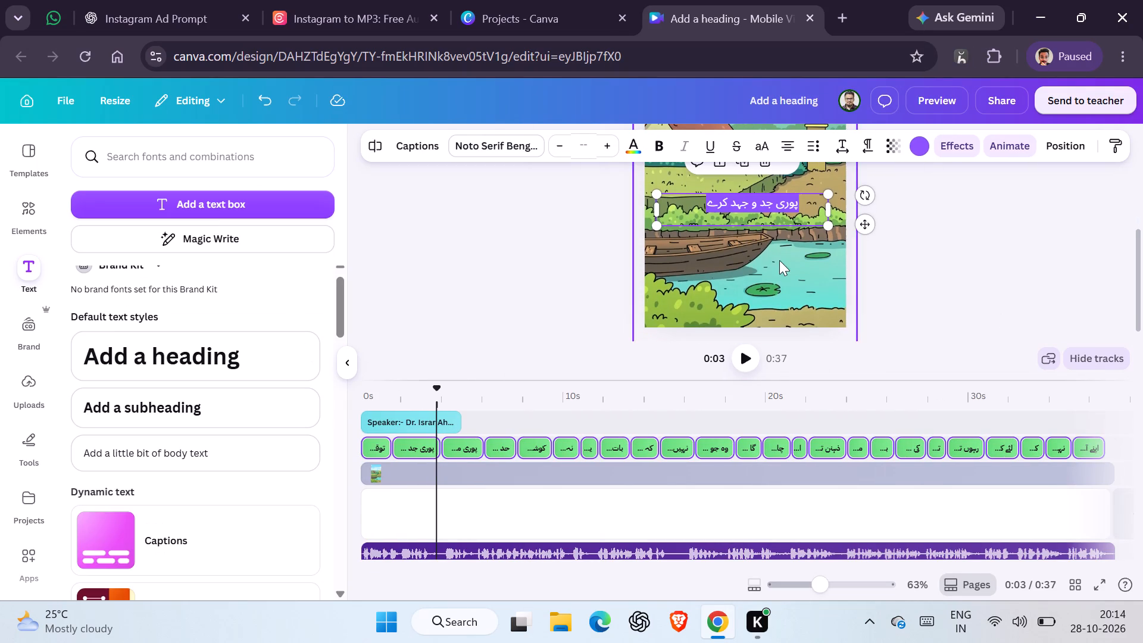
{"action": "left_click_drag", "start_coordinate": [742, 200], "coordinate": [735, 237]}
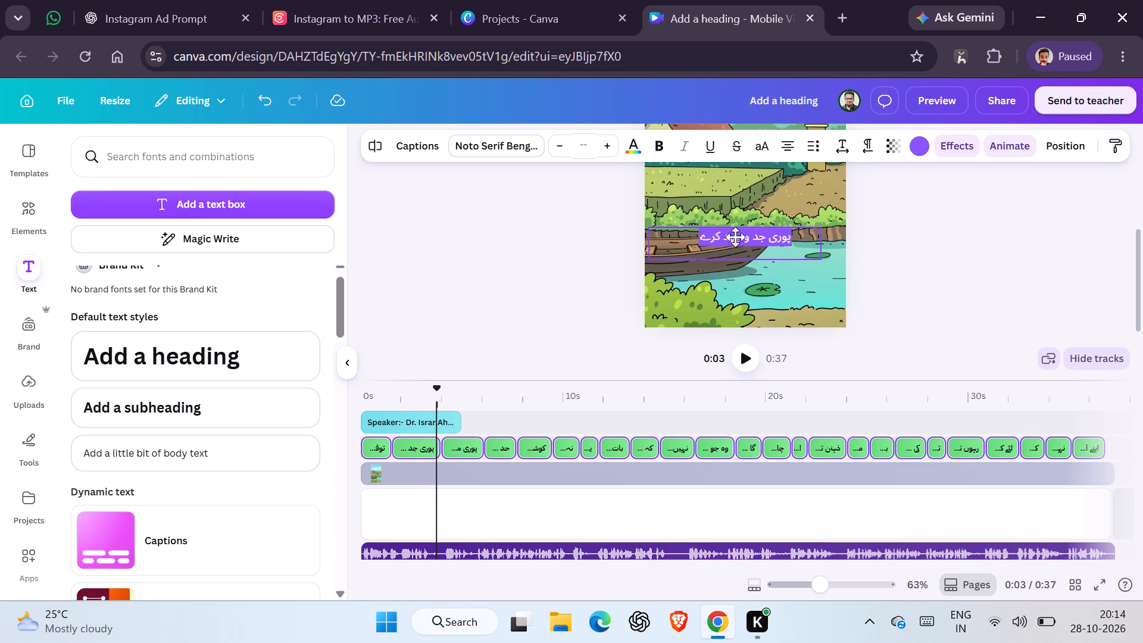
{"action": "left_click_drag", "start_coordinate": [735, 237], "coordinate": [736, 254]}
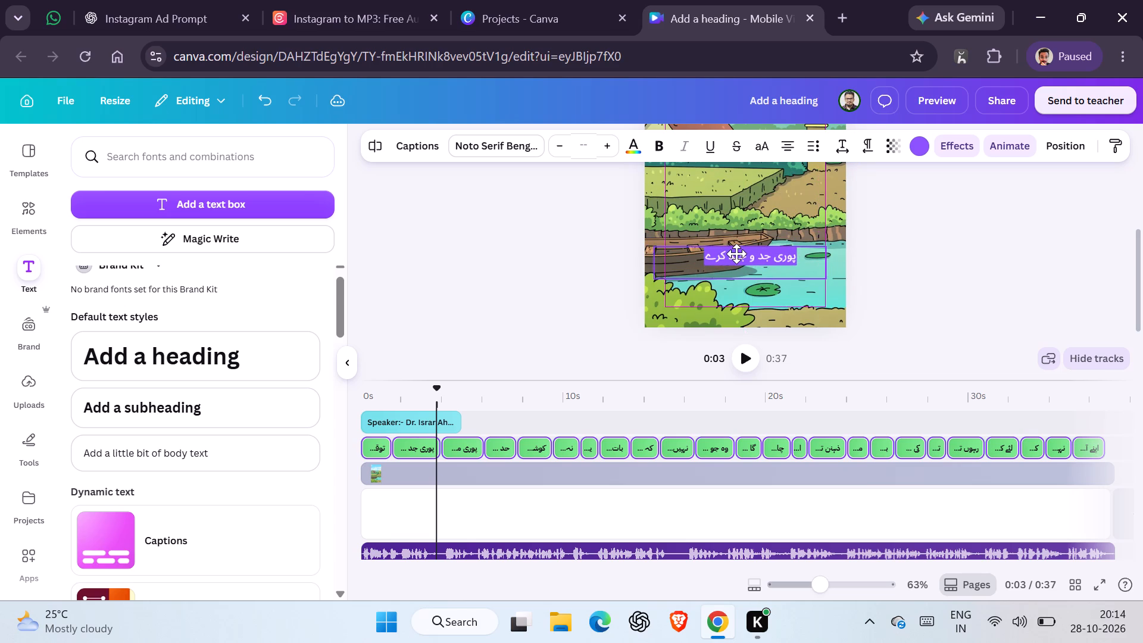
{"action": "left_click_drag", "start_coordinate": [736, 254], "coordinate": [744, 251]}
Move the speaker name text down from the house area to just below the caption, roughly centred under it.
{"action": "scroll", "coordinate": [977, 302], "scroll_direction": "up", "scroll_amount": 1}
{"action": "scroll", "coordinate": [977, 302], "scroll_direction": "down", "scroll_amount": 1}
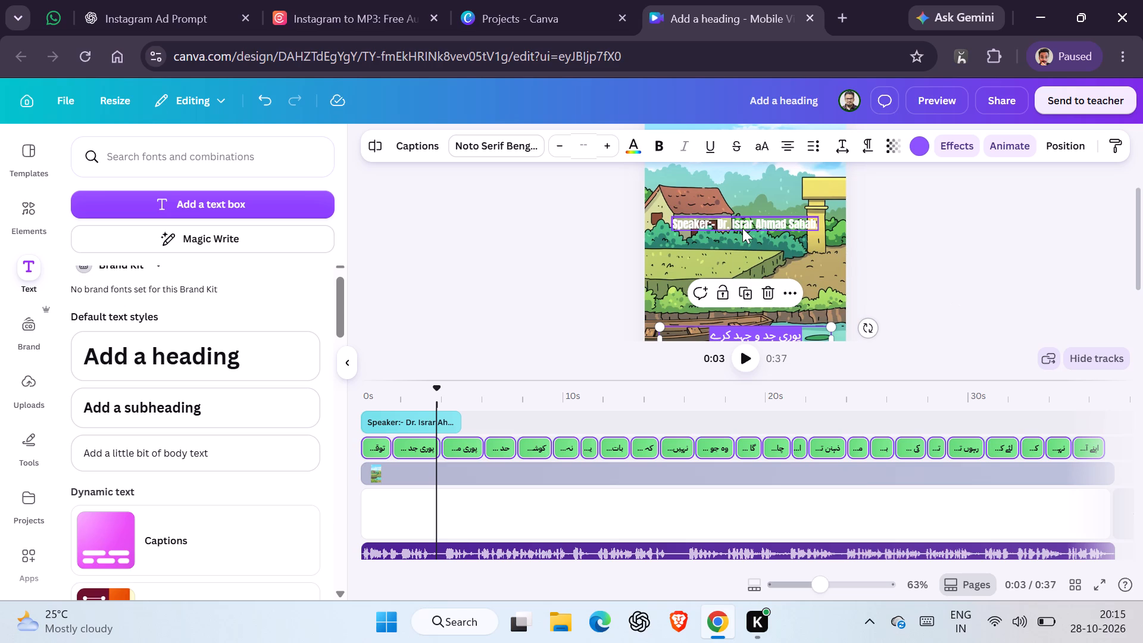
{"action": "scroll", "coordinate": [742, 228], "scroll_direction": "down", "scroll_amount": 1}
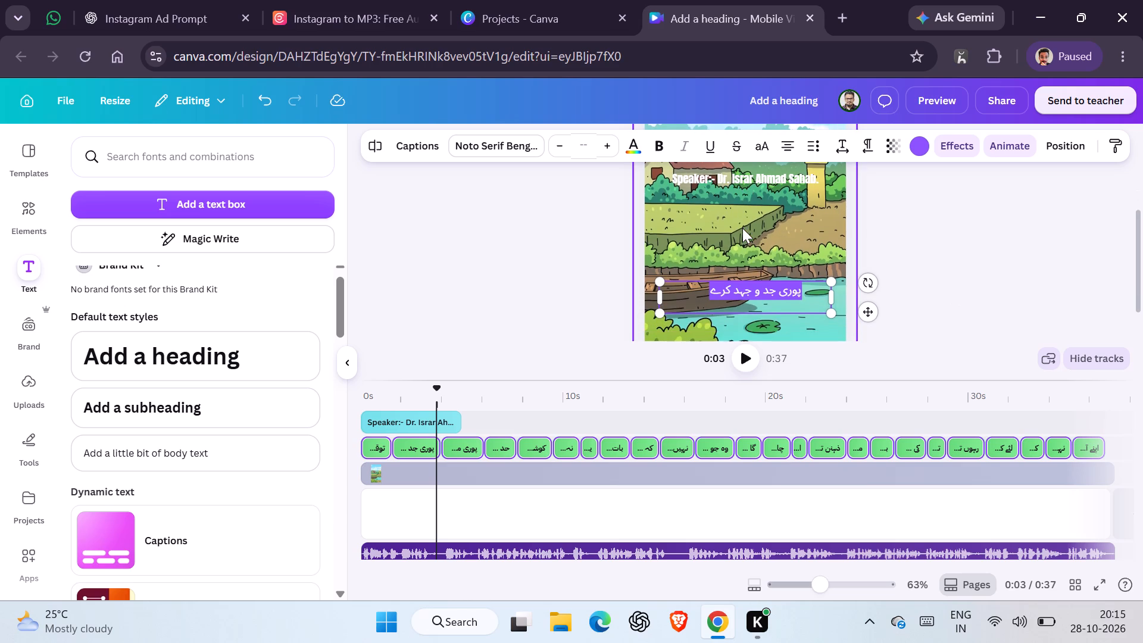
{"action": "left_click_drag", "start_coordinate": [746, 180], "coordinate": [735, 302]}
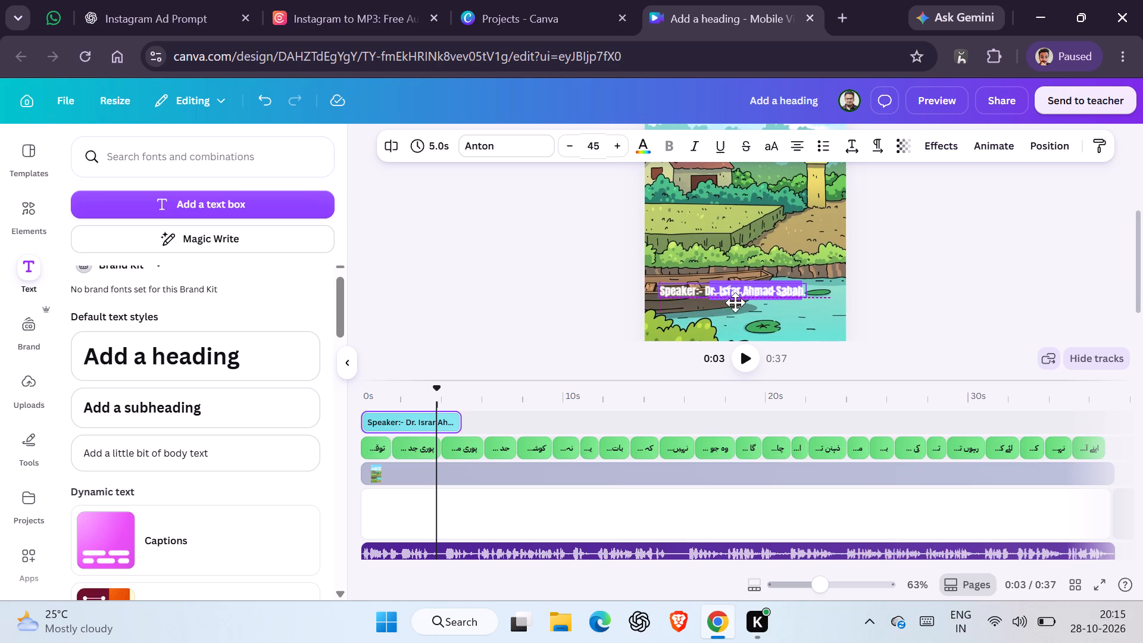
{"action": "left_click_drag", "start_coordinate": [735, 302], "coordinate": [757, 327]}
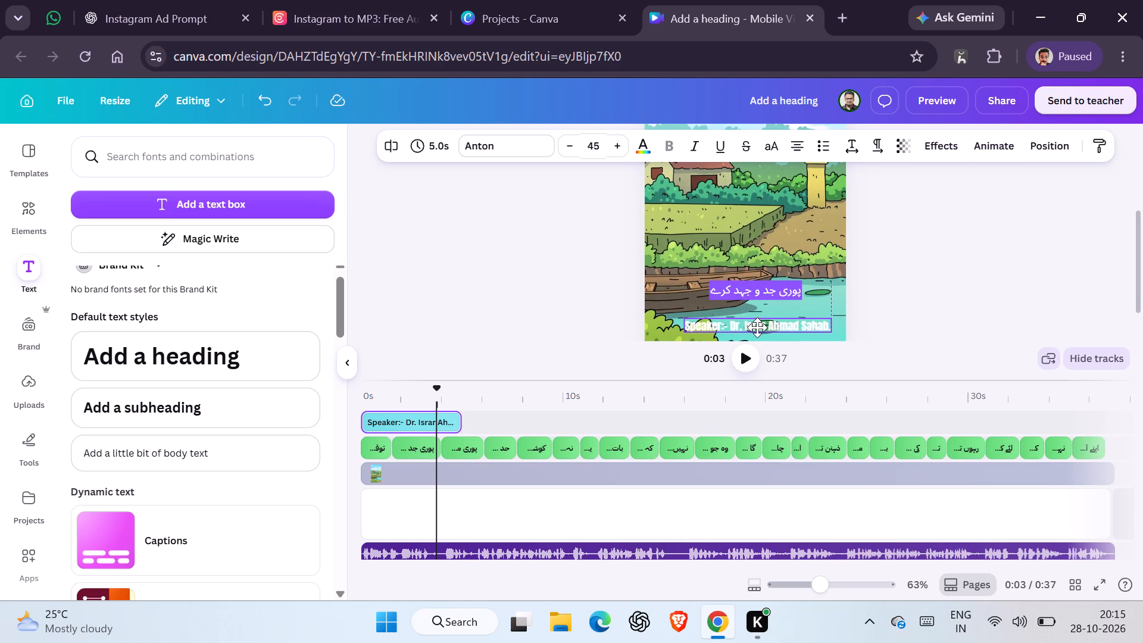
{"action": "left_click_drag", "start_coordinate": [757, 327], "coordinate": [751, 321]}
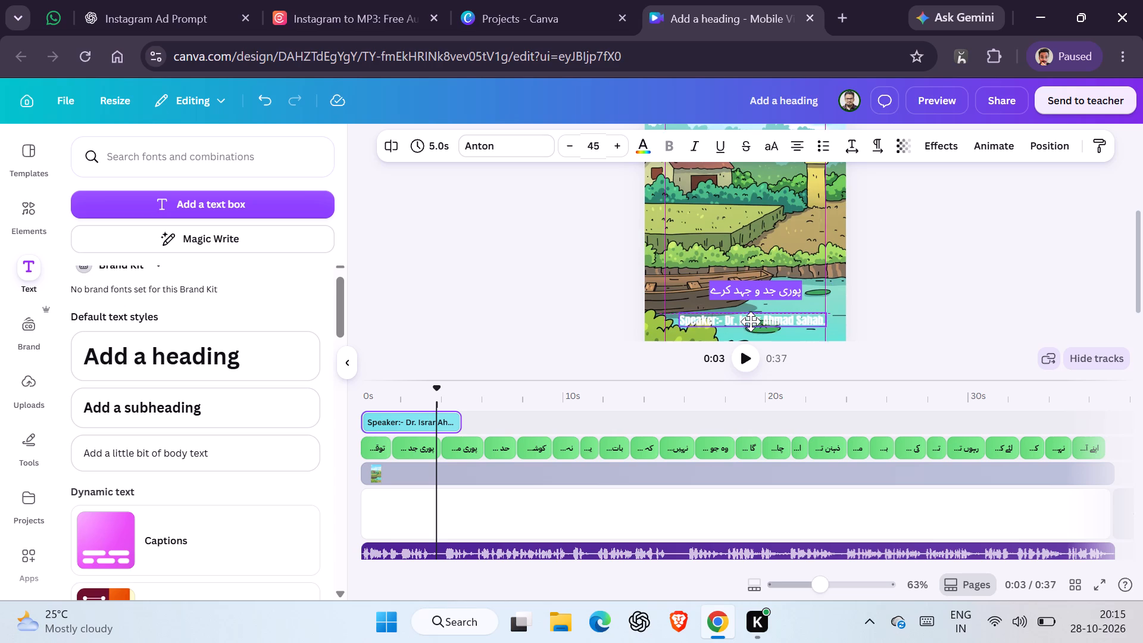
{"action": "left_click_drag", "start_coordinate": [751, 321], "coordinate": [749, 320]}
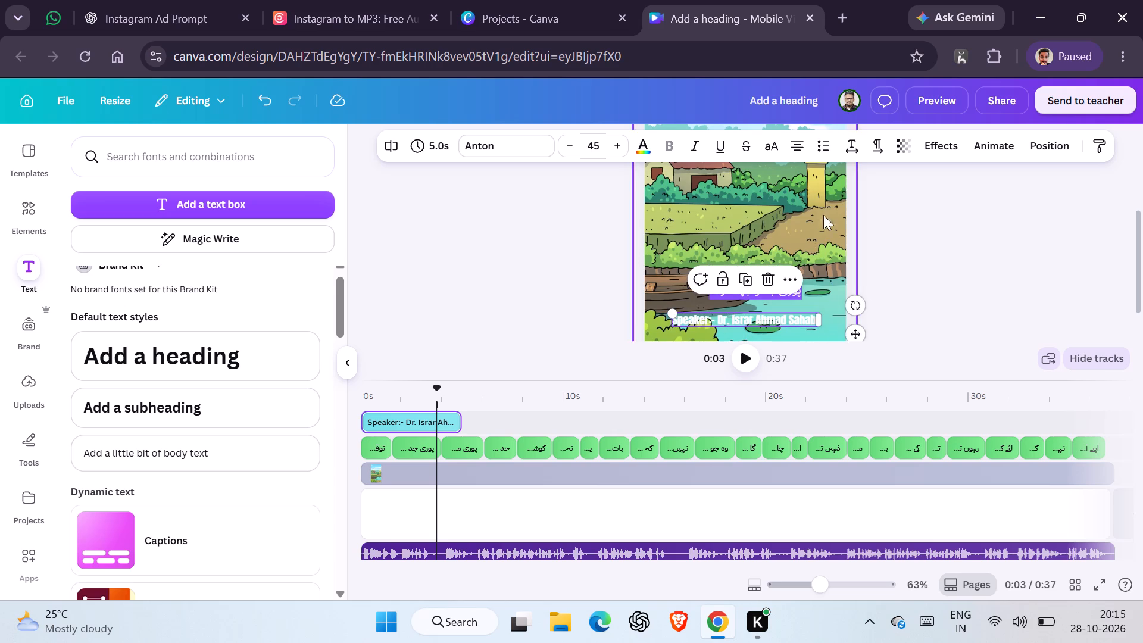
Set the speaker name text's transparency to 59.
{"action": "left_click", "coordinate": [899, 144]}
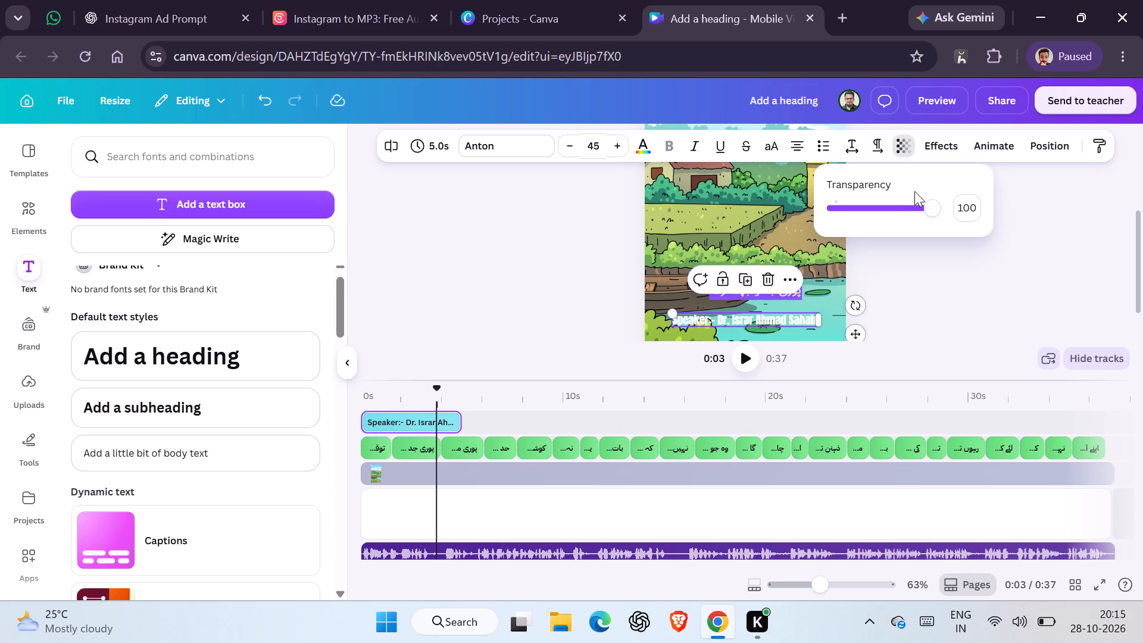
{"action": "left_click_drag", "start_coordinate": [927, 211], "coordinate": [897, 216]}
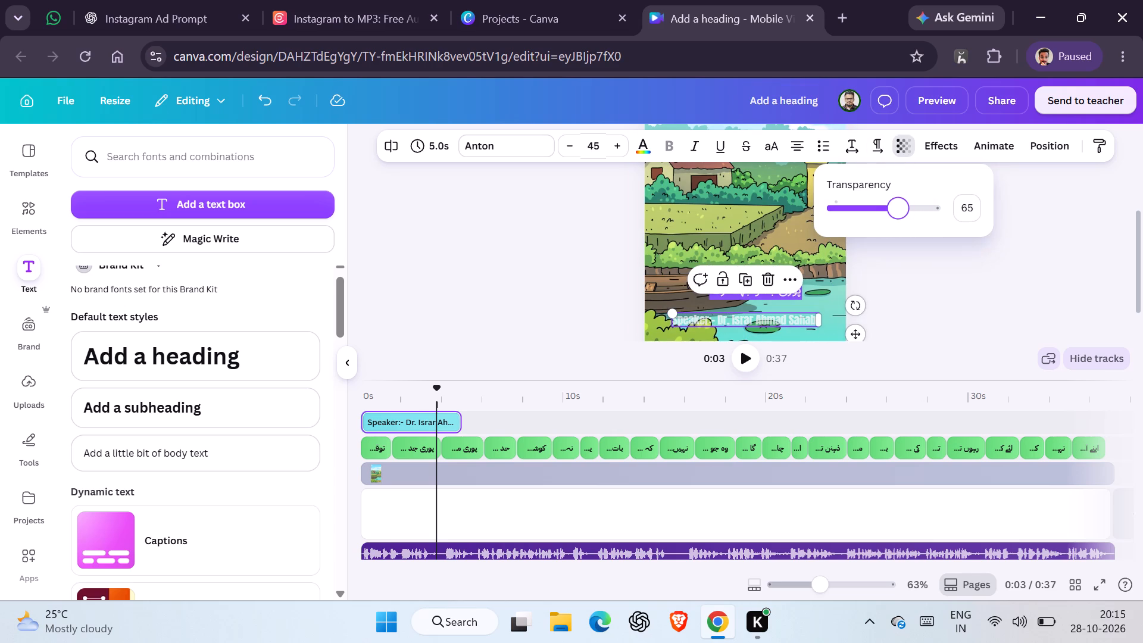
{"action": "left_click_drag", "start_coordinate": [897, 216], "coordinate": [892, 219]}
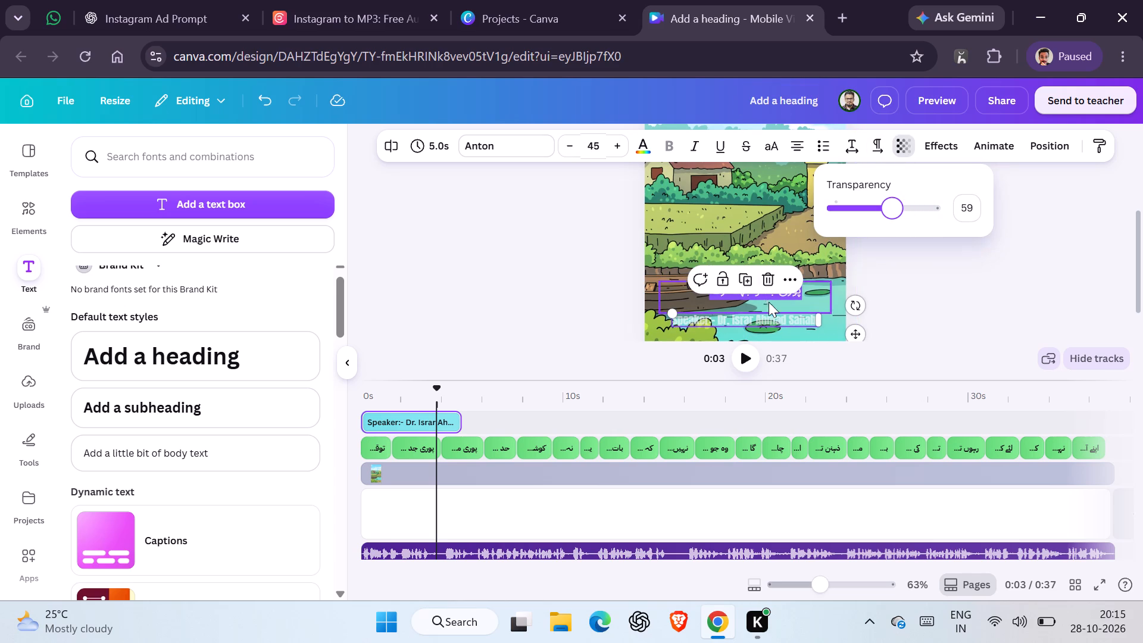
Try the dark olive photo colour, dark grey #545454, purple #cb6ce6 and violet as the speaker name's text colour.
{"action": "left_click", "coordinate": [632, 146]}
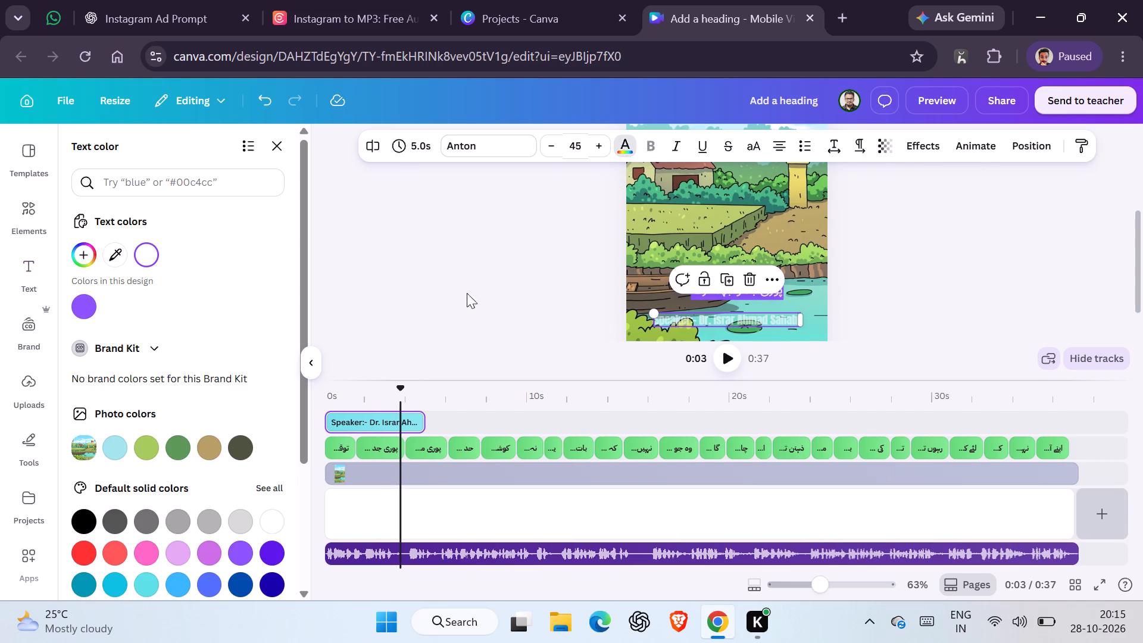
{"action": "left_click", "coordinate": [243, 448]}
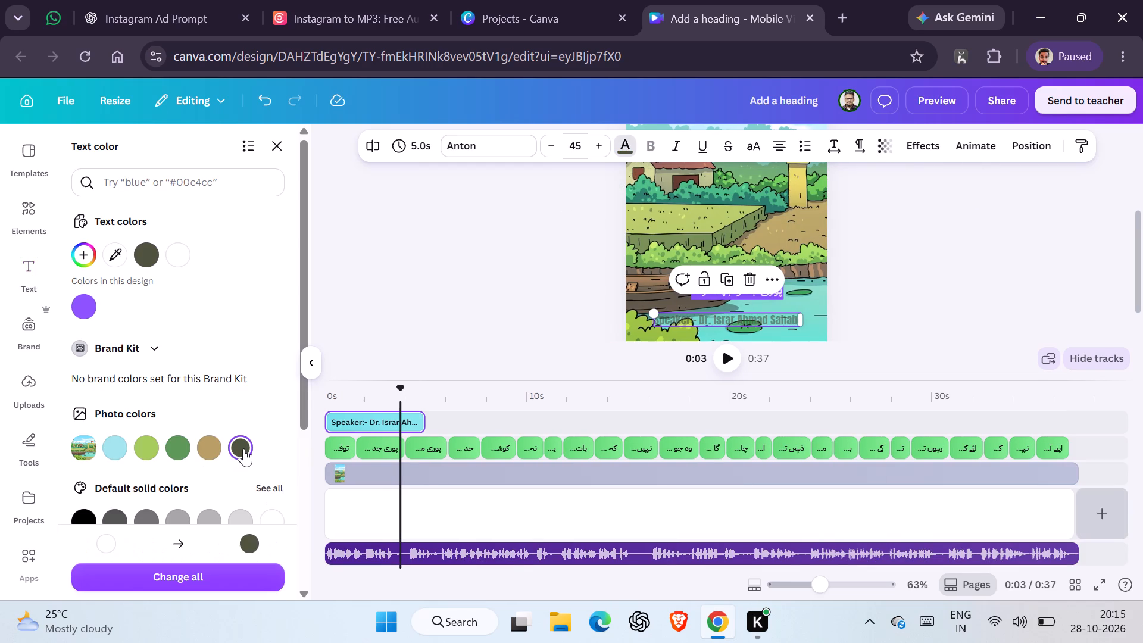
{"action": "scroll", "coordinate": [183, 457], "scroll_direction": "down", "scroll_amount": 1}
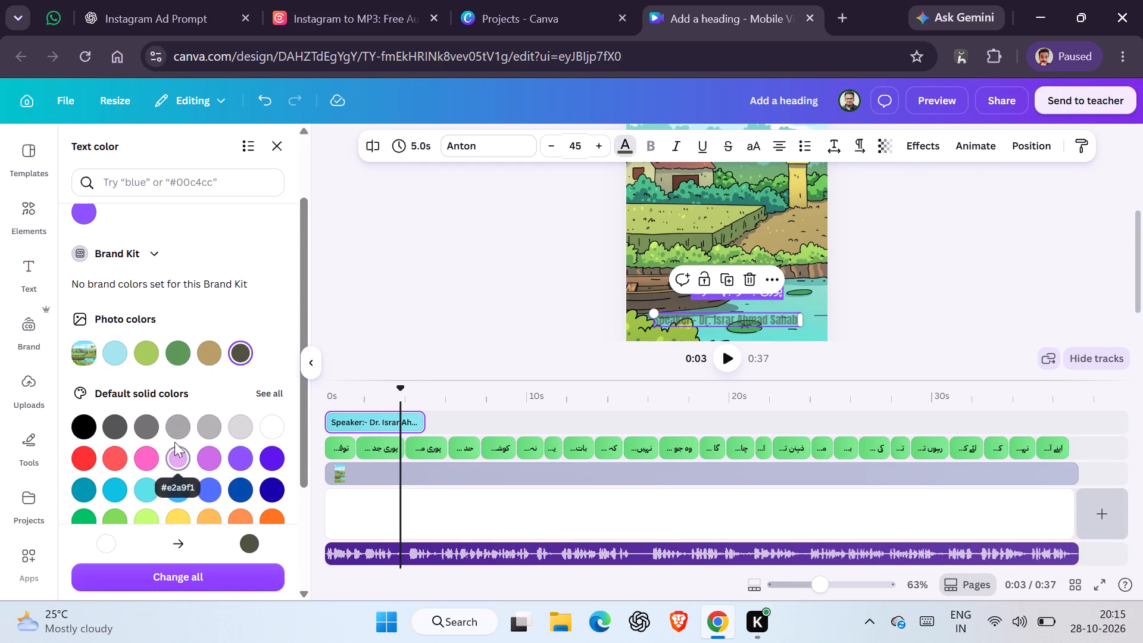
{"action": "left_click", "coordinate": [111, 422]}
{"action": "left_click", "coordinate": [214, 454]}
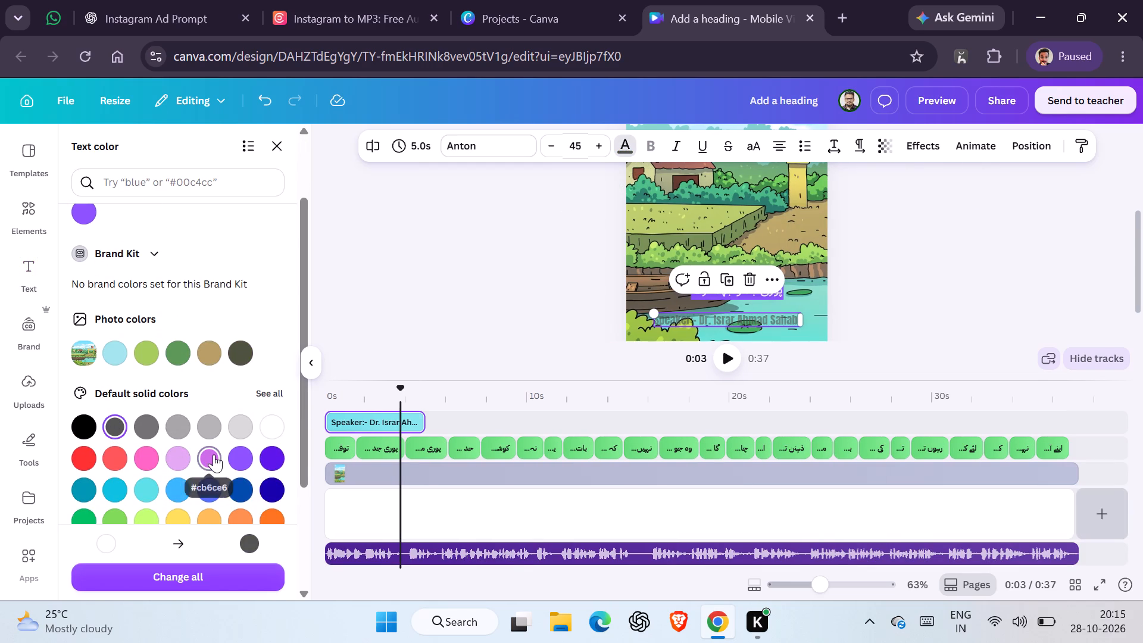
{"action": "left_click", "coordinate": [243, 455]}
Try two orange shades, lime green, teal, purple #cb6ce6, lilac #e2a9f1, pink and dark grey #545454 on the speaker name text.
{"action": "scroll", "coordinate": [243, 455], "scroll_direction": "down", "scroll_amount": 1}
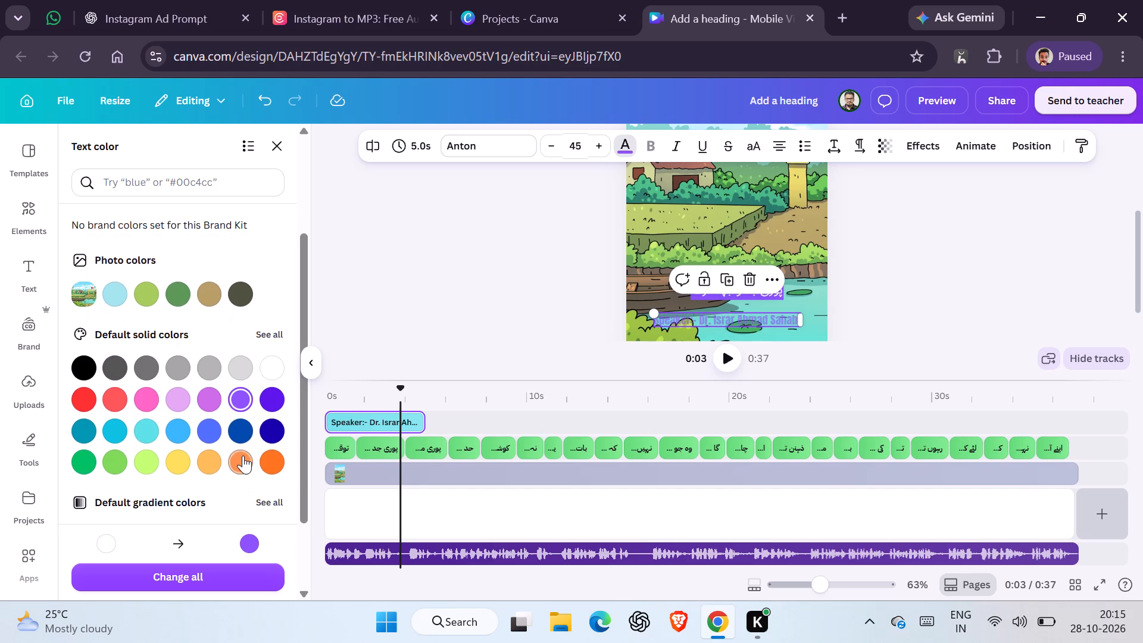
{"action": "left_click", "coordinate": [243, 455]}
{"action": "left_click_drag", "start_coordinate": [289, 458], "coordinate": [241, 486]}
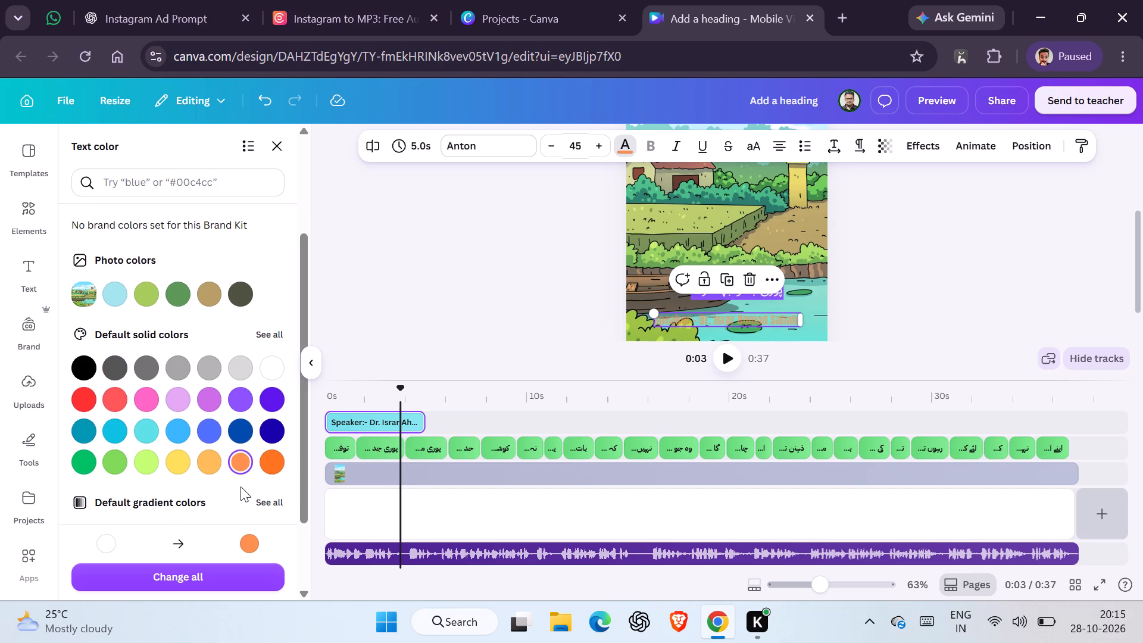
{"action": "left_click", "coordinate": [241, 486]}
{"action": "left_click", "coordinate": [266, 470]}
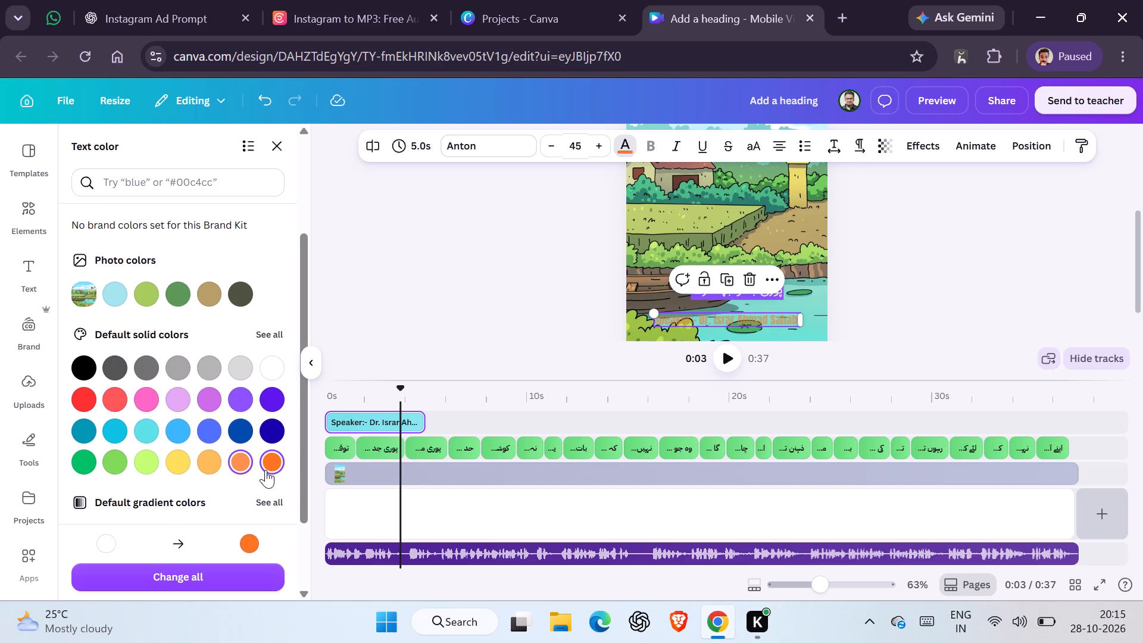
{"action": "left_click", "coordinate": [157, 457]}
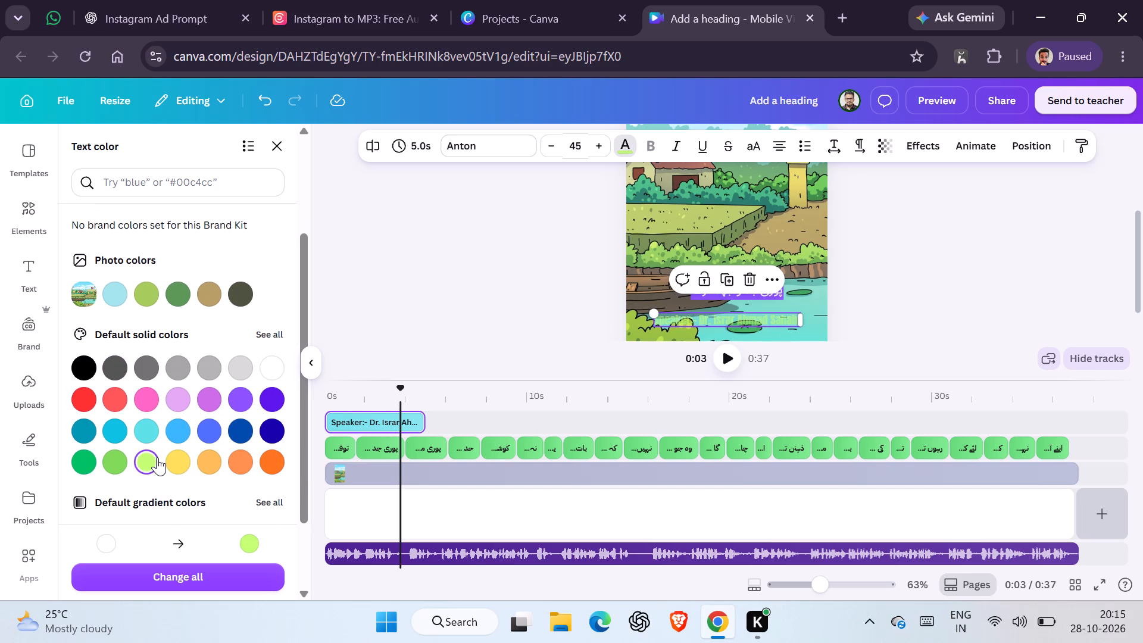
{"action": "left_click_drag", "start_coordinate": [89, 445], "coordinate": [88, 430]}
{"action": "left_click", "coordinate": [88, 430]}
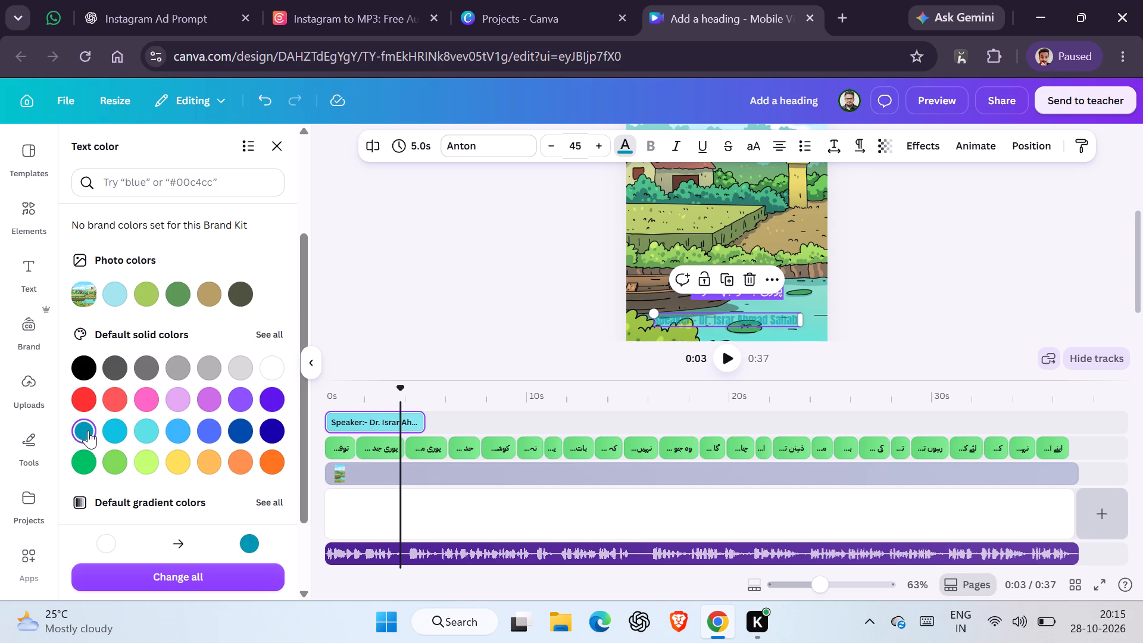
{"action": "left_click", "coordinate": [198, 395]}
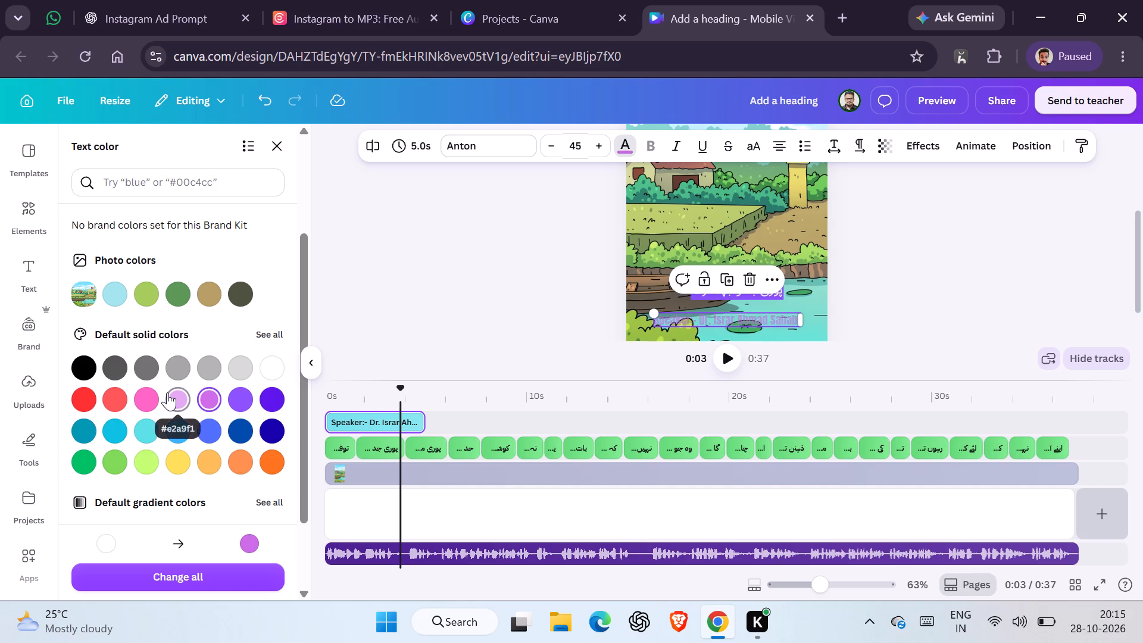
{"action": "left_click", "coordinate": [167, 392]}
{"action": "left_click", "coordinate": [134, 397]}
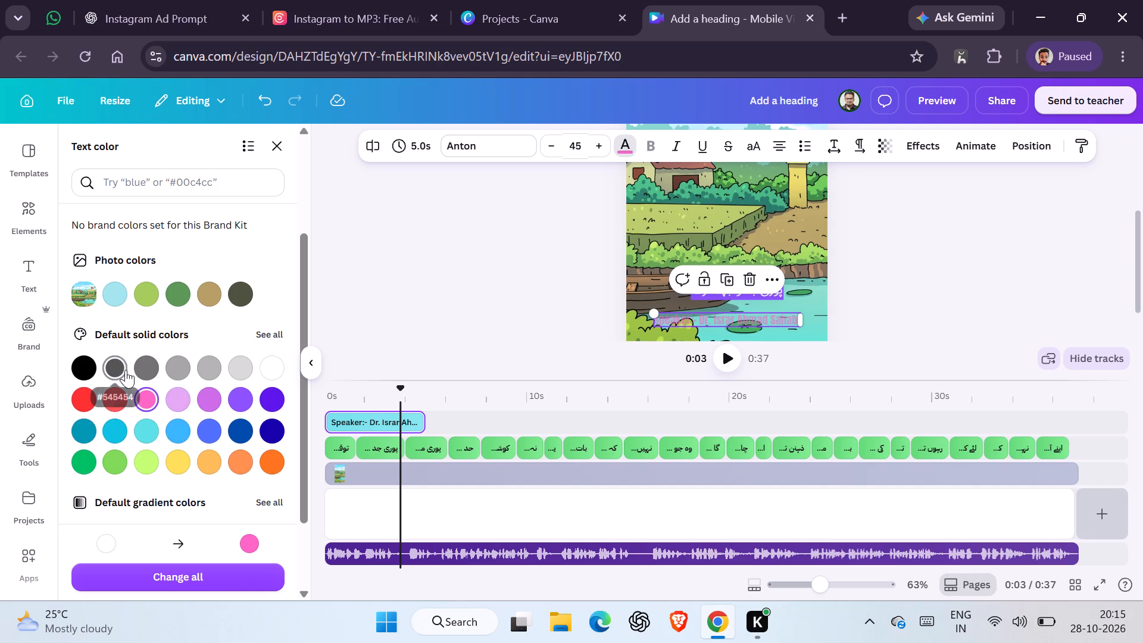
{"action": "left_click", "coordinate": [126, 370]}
Set the speaker text's colour to white and deselect it.
{"action": "left_click", "coordinate": [273, 377]}
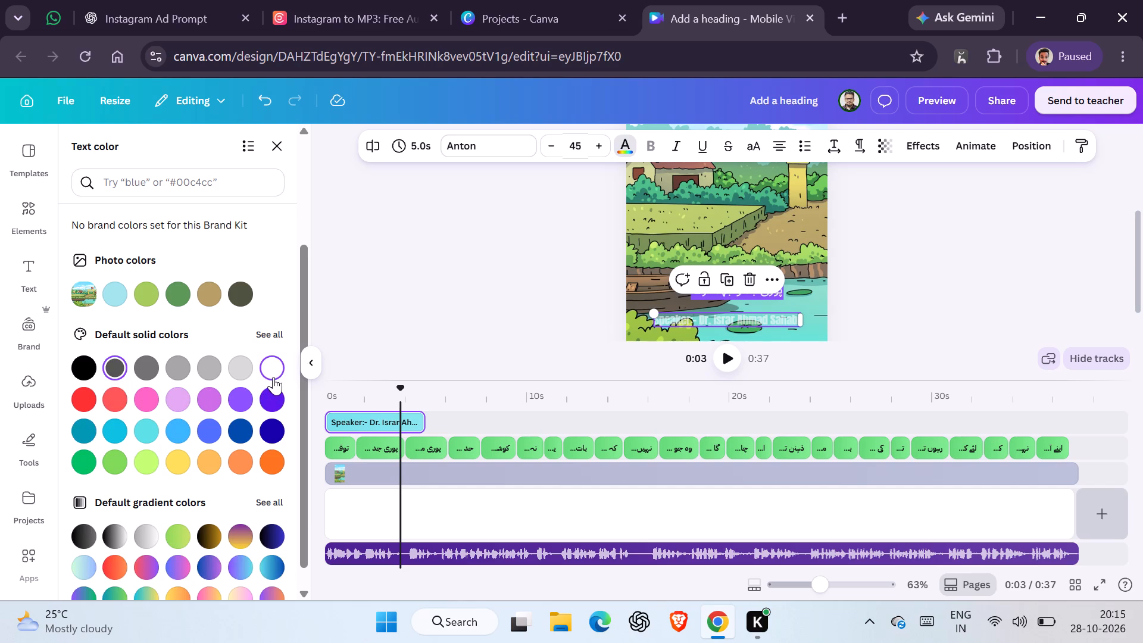
{"action": "scroll", "coordinate": [233, 447], "scroll_direction": "down", "scroll_amount": 1}
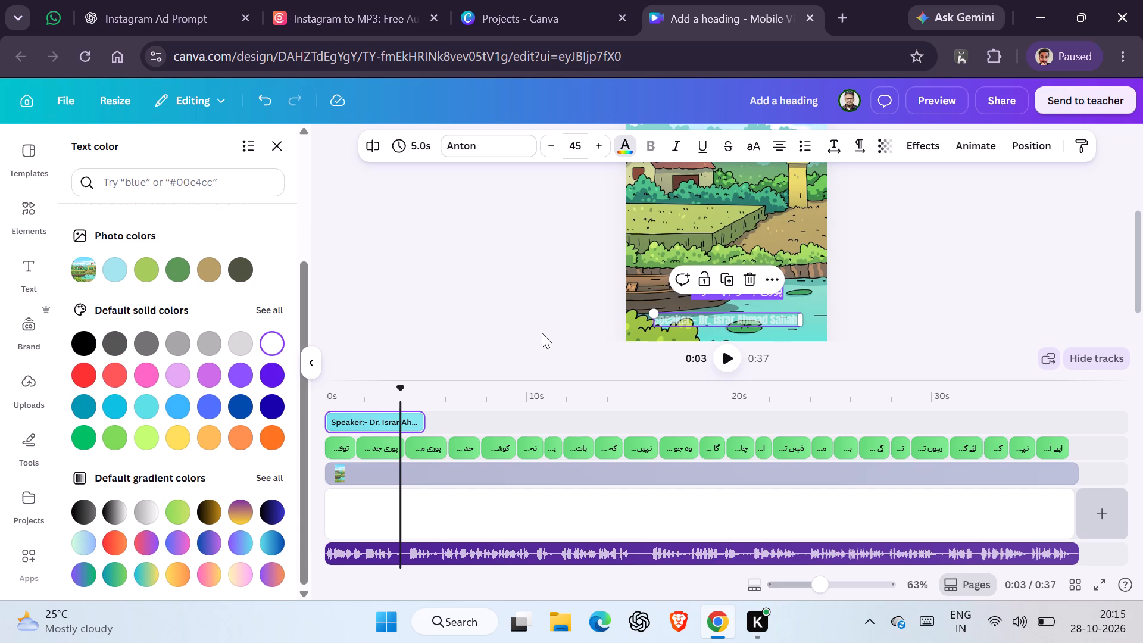
{"action": "left_click", "coordinate": [542, 333]}
{"action": "left_click", "coordinate": [983, 287]}
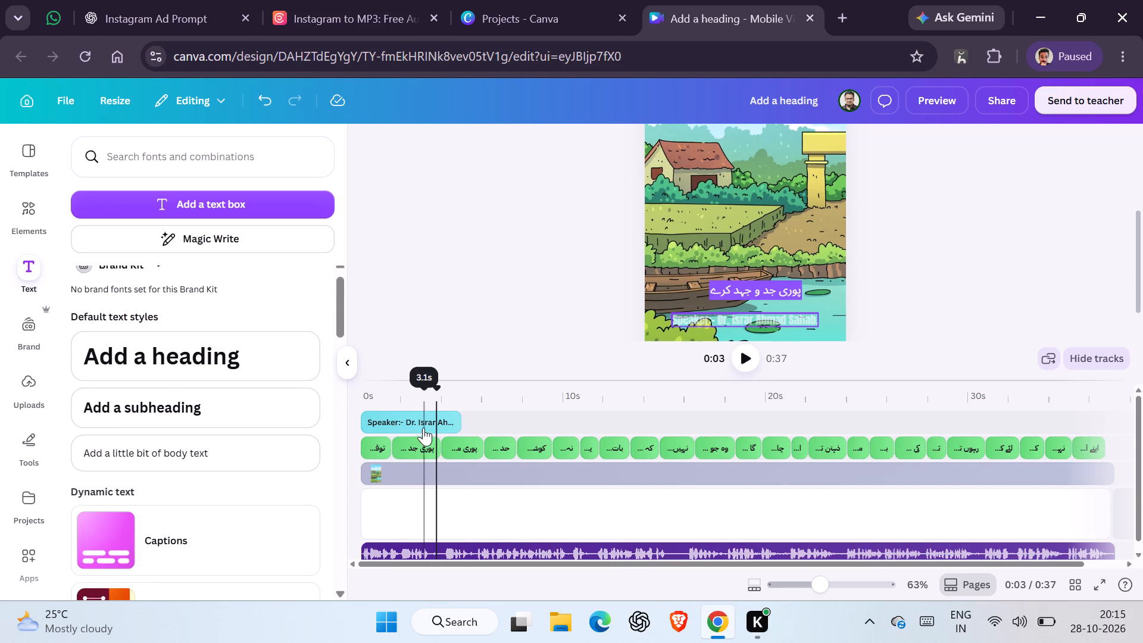
Extend the speaker text's duration from the start to the end of the video, 37.2 s.
{"action": "left_click_drag", "start_coordinate": [438, 400], "coordinate": [340, 407]}
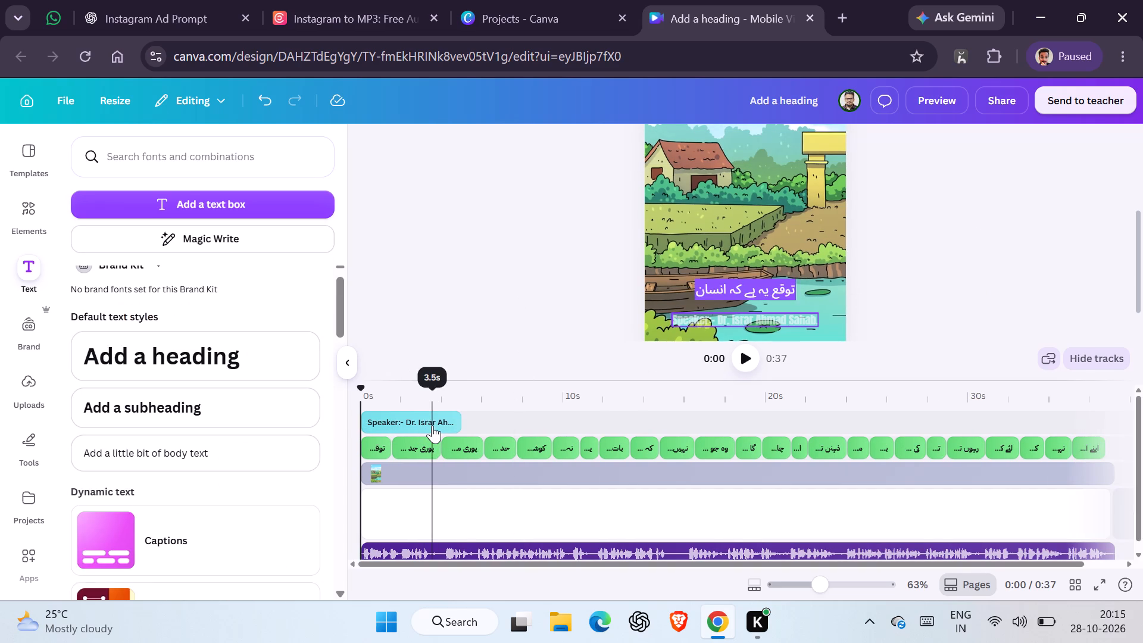
{"action": "left_click", "coordinate": [432, 425]}
{"action": "left_click_drag", "start_coordinate": [456, 425], "coordinate": [773, 410]}
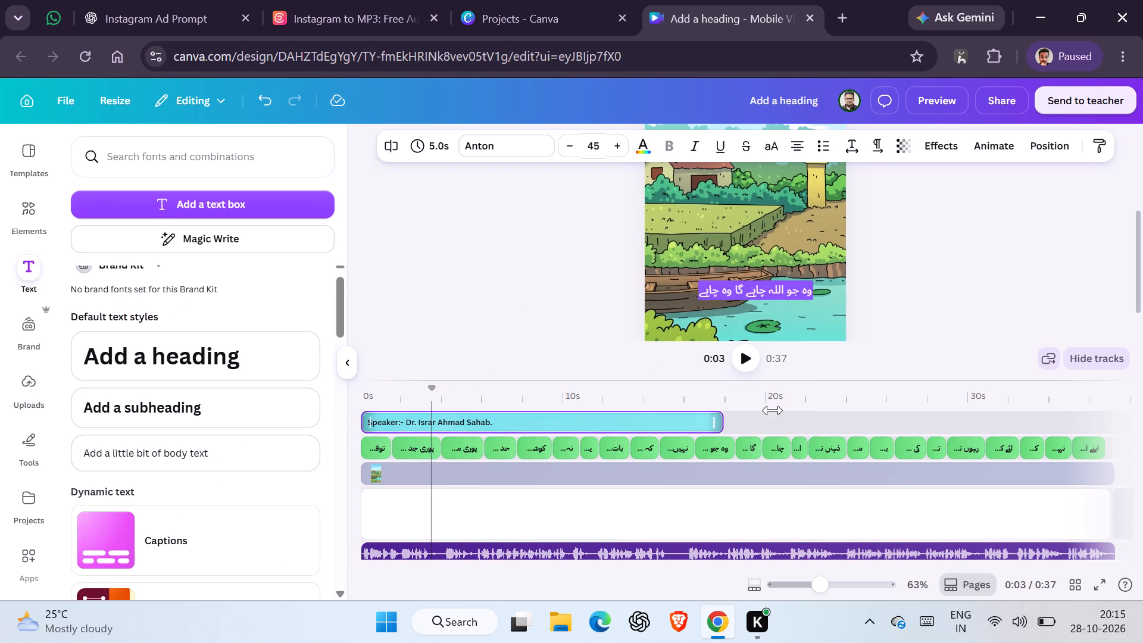
{"action": "left_click_drag", "start_coordinate": [773, 410], "coordinate": [1057, 426]}
{"action": "left_click", "coordinate": [1057, 426]}
{"action": "left_click_drag", "start_coordinate": [1057, 426], "coordinate": [1065, 428]}
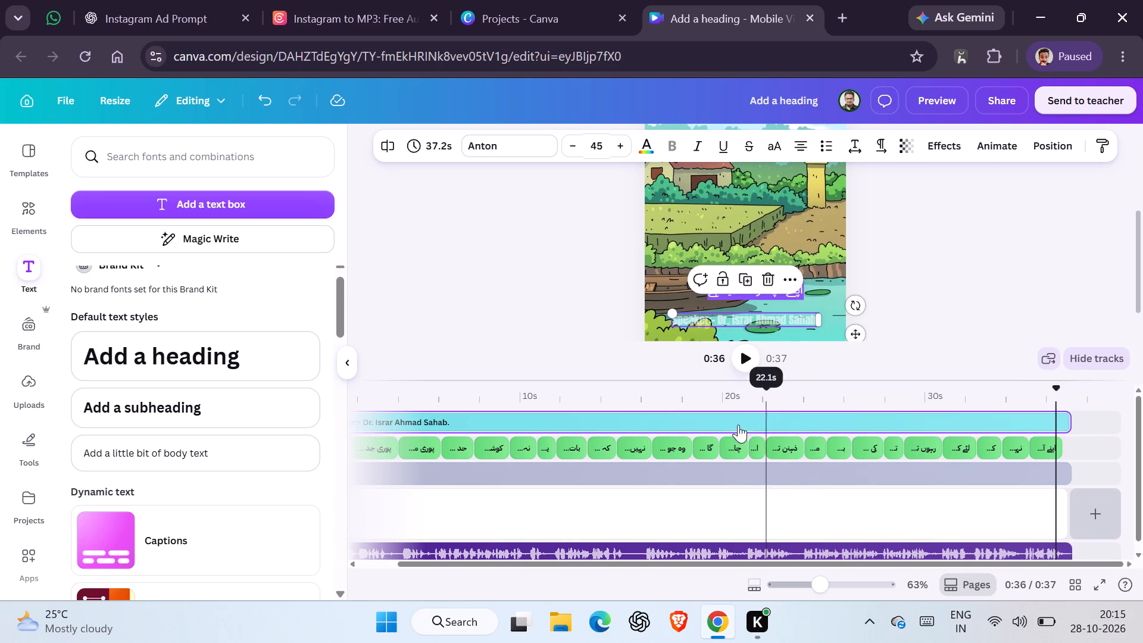
{"action": "double_click", "coordinate": [426, 386]}
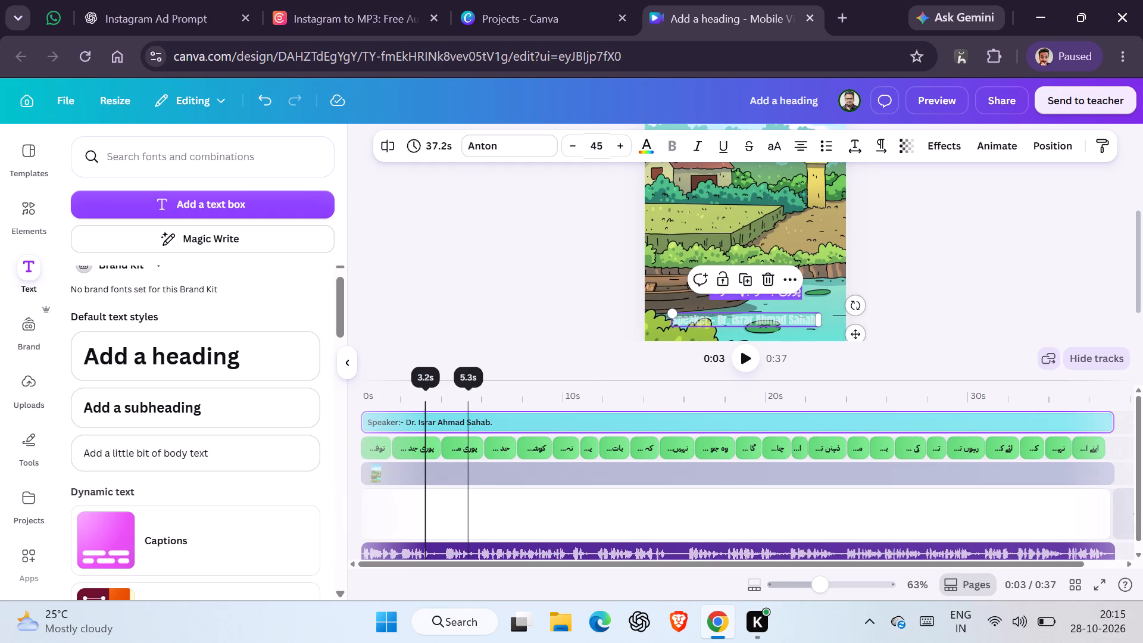
{"action": "left_click_drag", "start_coordinate": [426, 386], "coordinate": [316, 391]}
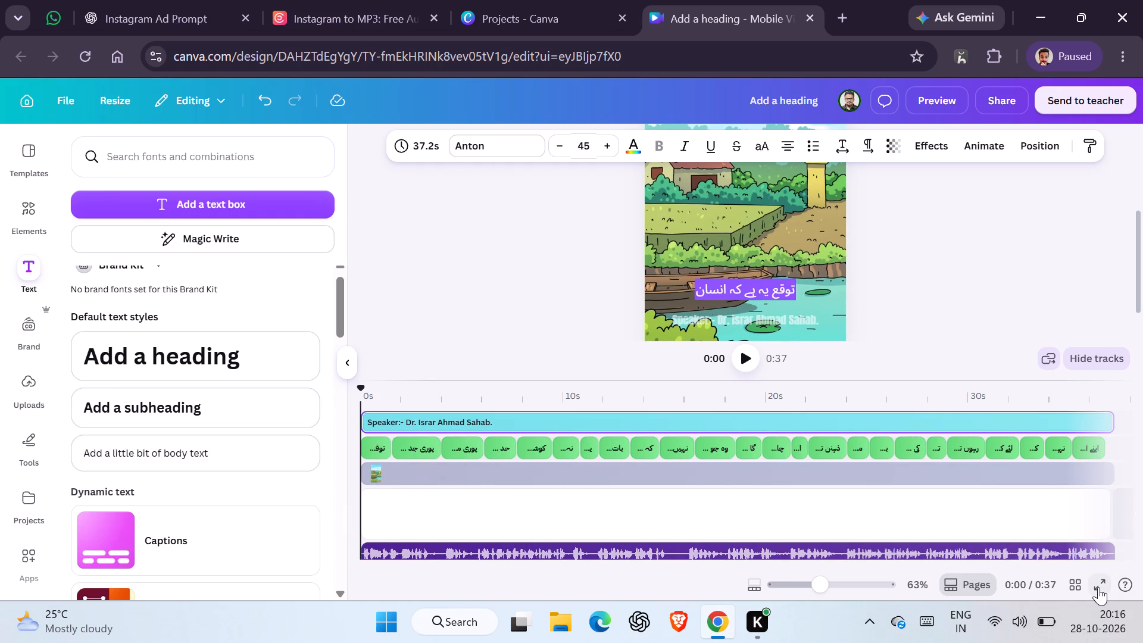
{"action": "left_click", "coordinate": [1098, 587]}
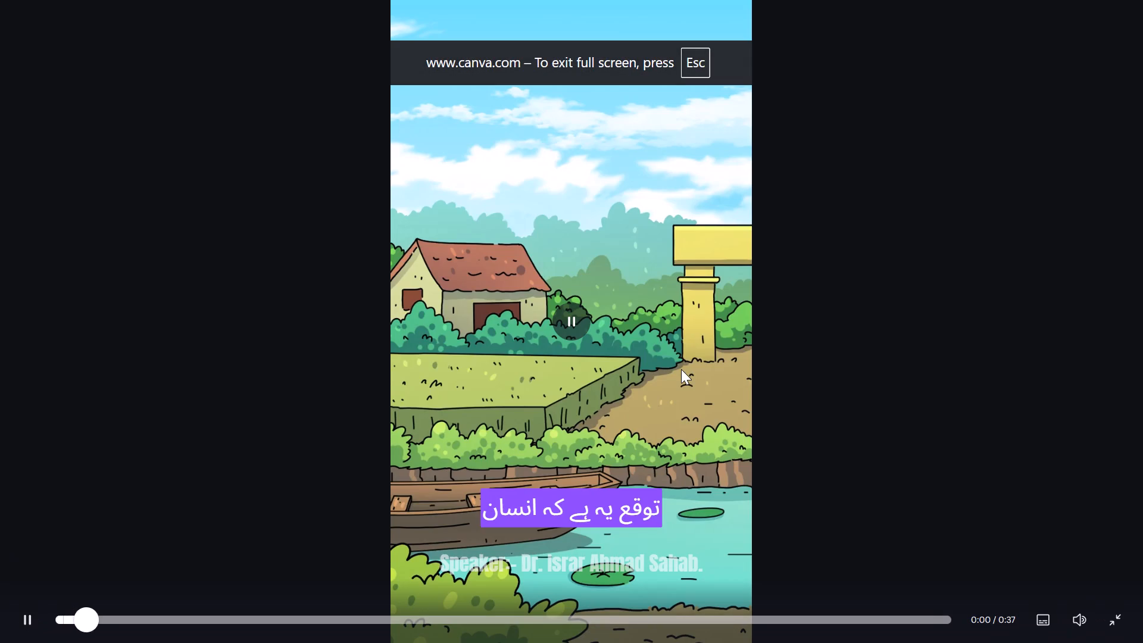
{"action": "key", "text": "Left"}
{"action": "key", "text": "Left"}
{"action": "key", "text": "Left"}
{"action": "key", "text": "Left"}
{"action": "key", "text": "Left"}
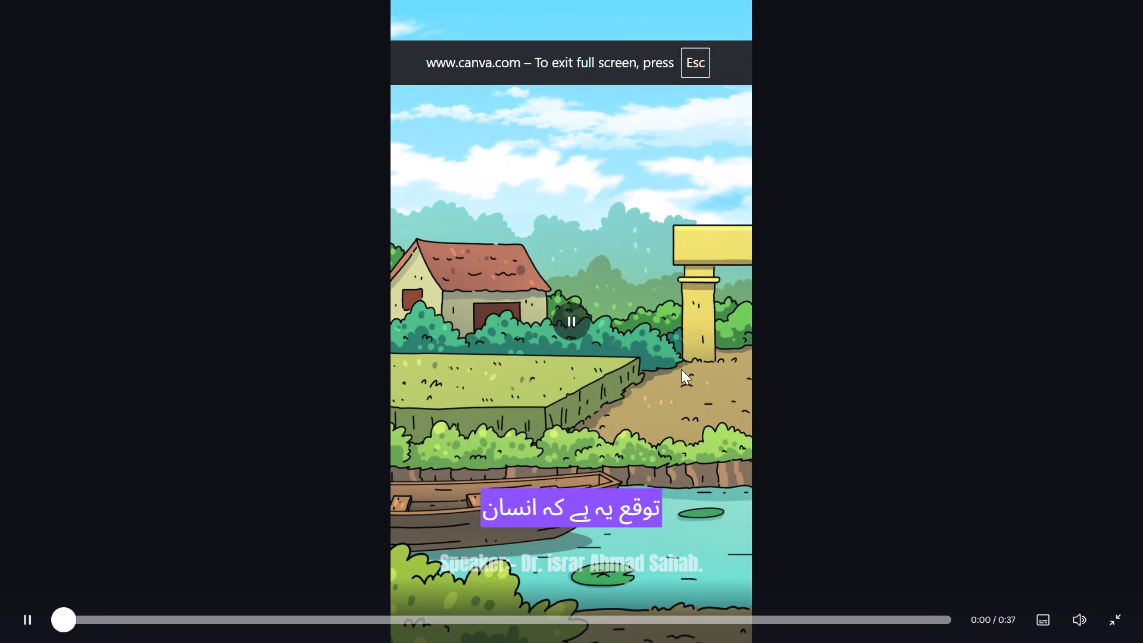
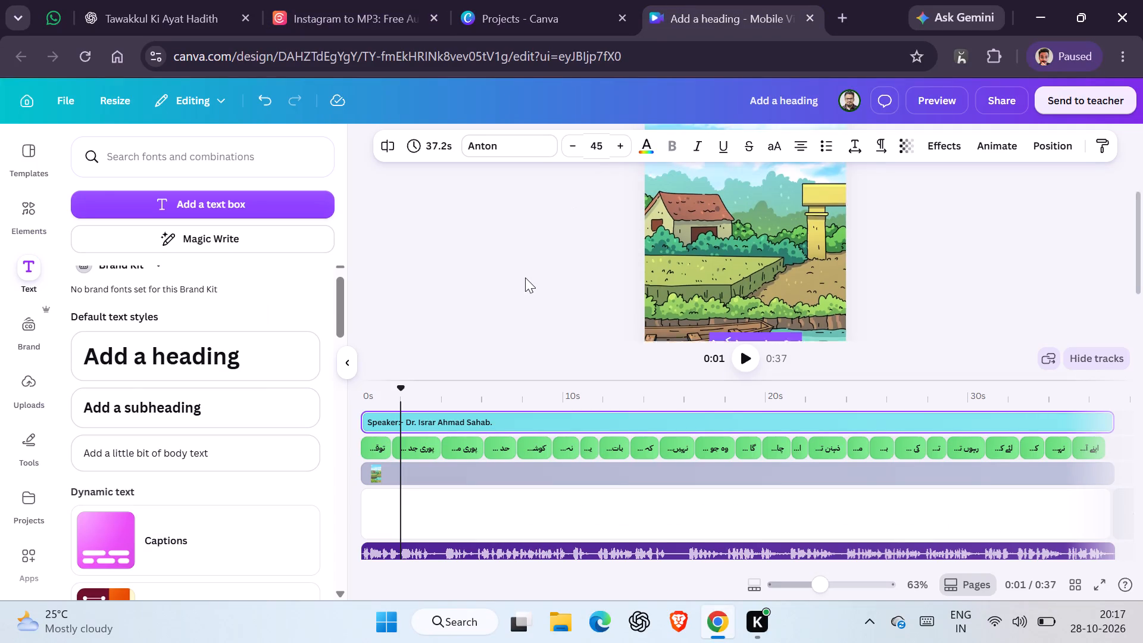
{"action": "scroll", "coordinate": [525, 277], "scroll_direction": "up", "scroll_amount": 1}
{"action": "scroll", "coordinate": [525, 277], "scroll_direction": "down", "scroll_amount": 1}
{"action": "left_click", "coordinate": [165, 362]}
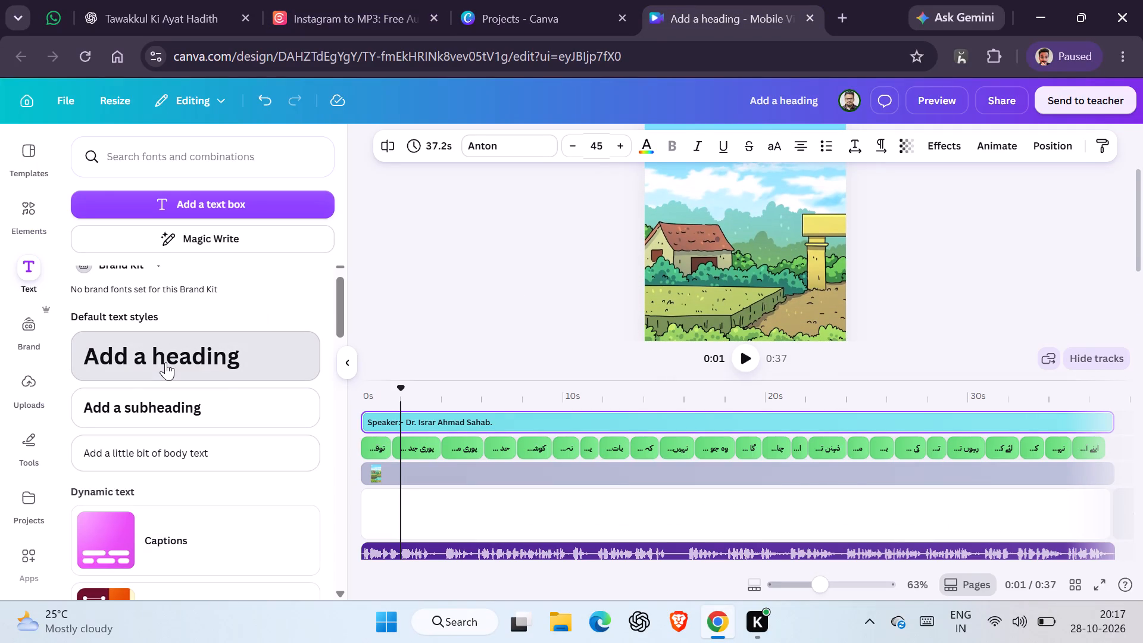
{"action": "left_click", "coordinate": [716, 289]}
{"action": "key", "text": "ctrl+v"}
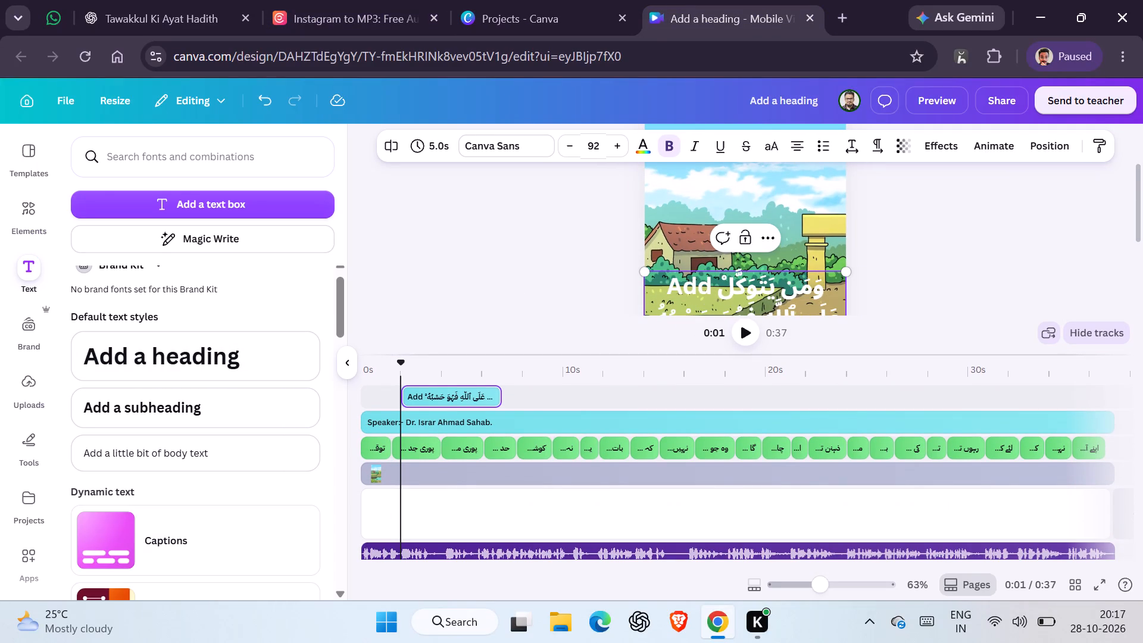
{"action": "key", "text": "ctrl+a"}
{"action": "key", "text": "ctrl+v"}
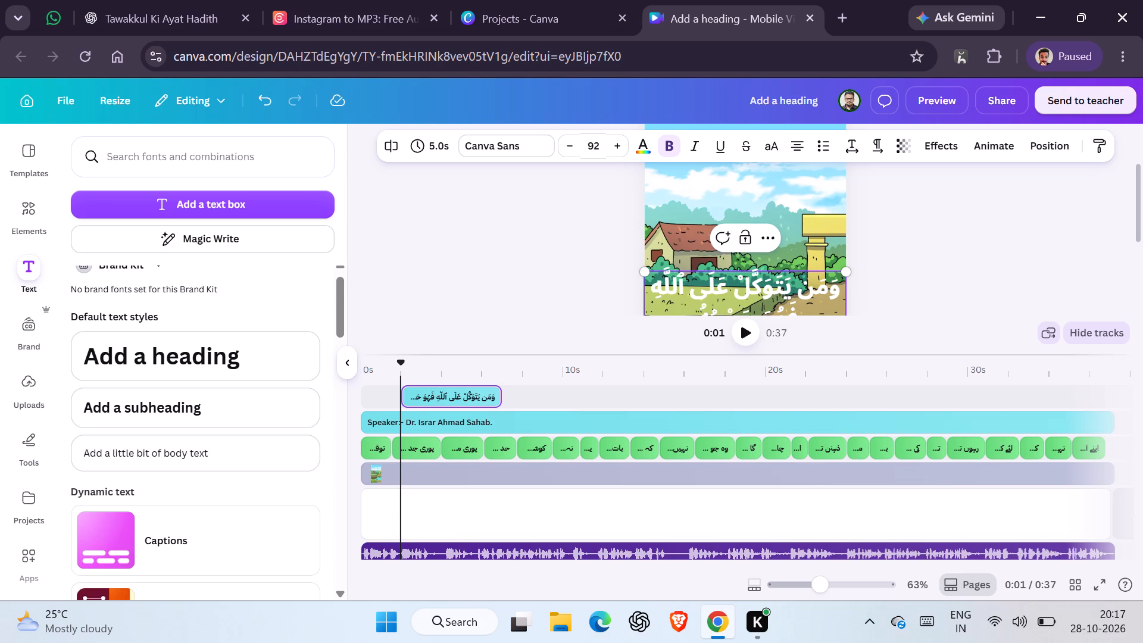
Reduce the whole verse's font size to 86.
{"action": "scroll", "coordinate": [882, 288], "scroll_direction": "down", "scroll_amount": 2}
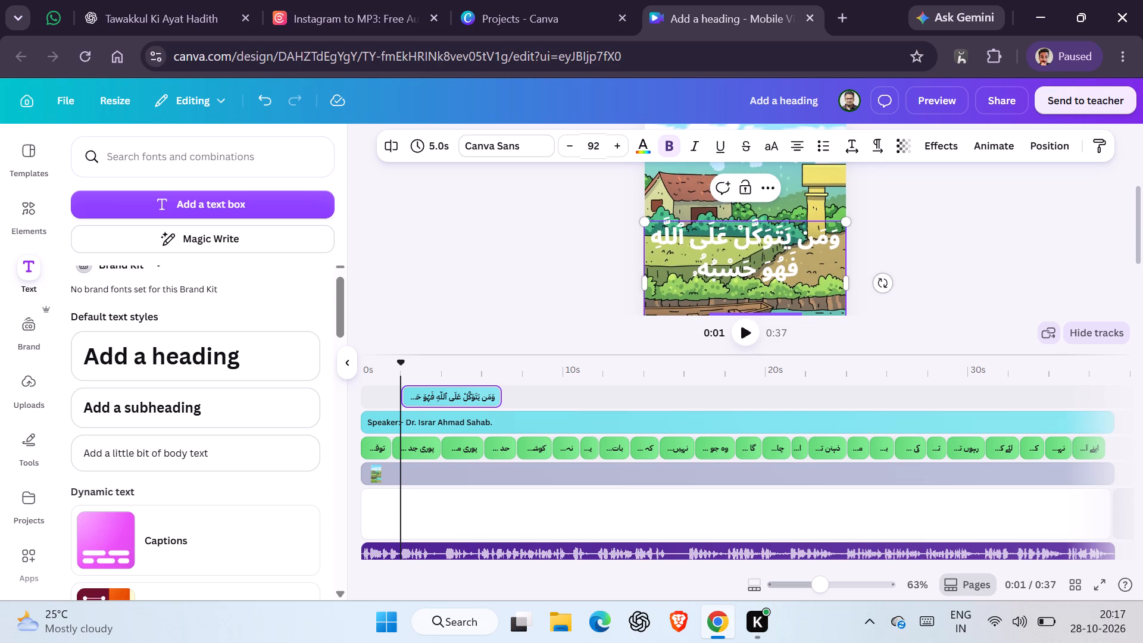
{"action": "triple_click", "coordinate": [764, 276]}
{"action": "left_click", "coordinate": [764, 276]}
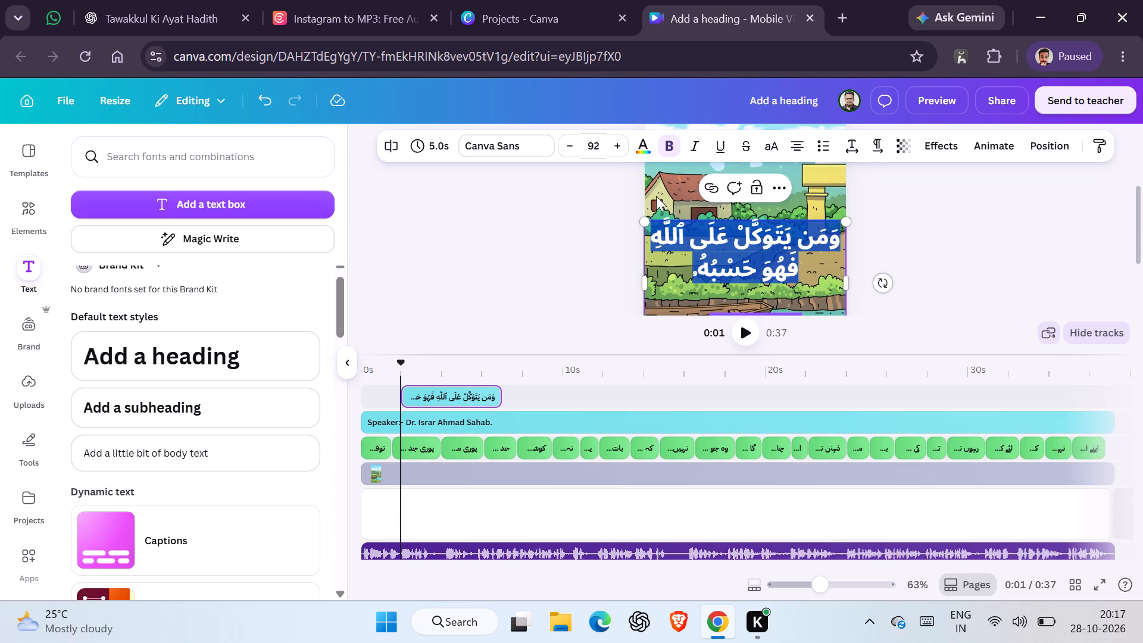
{"action": "triple_click", "coordinate": [563, 138]}
{"action": "triple_click", "coordinate": [563, 138]}
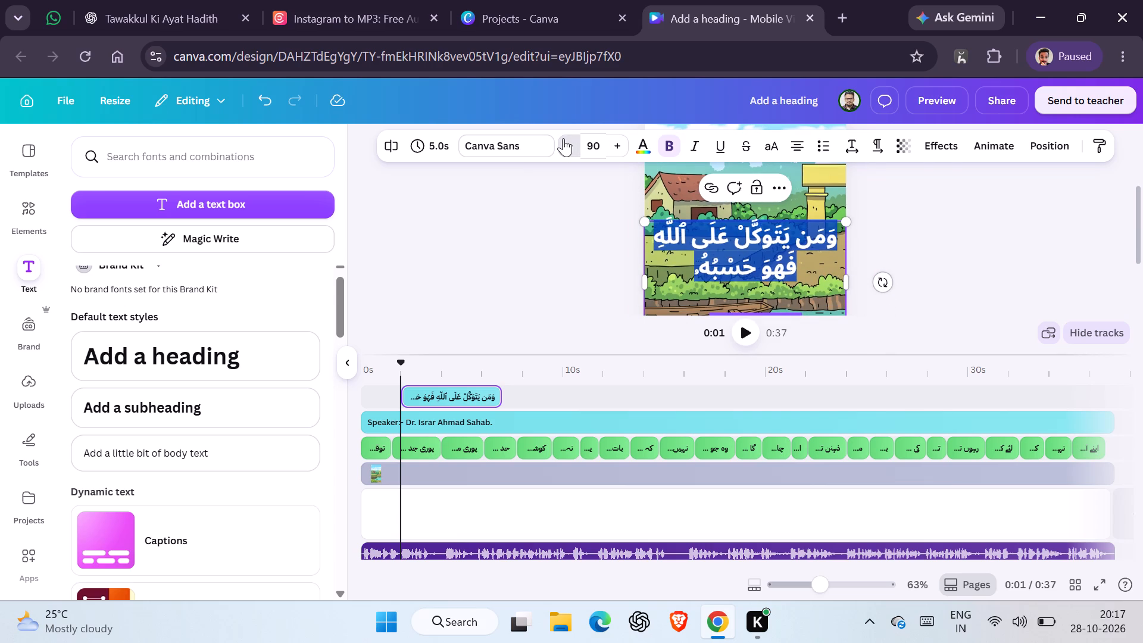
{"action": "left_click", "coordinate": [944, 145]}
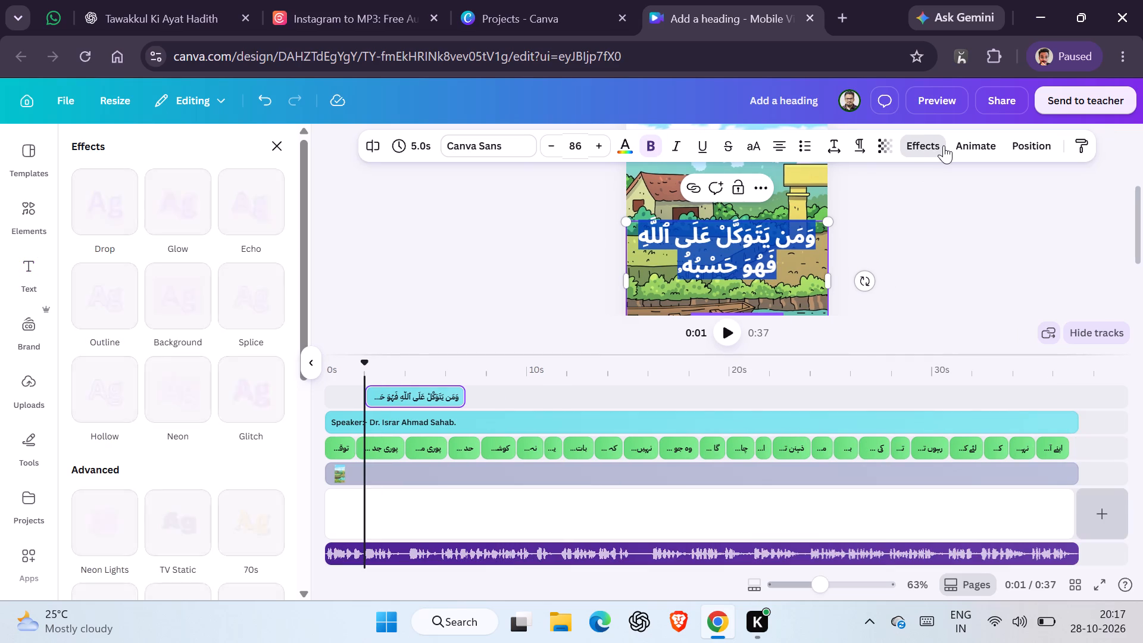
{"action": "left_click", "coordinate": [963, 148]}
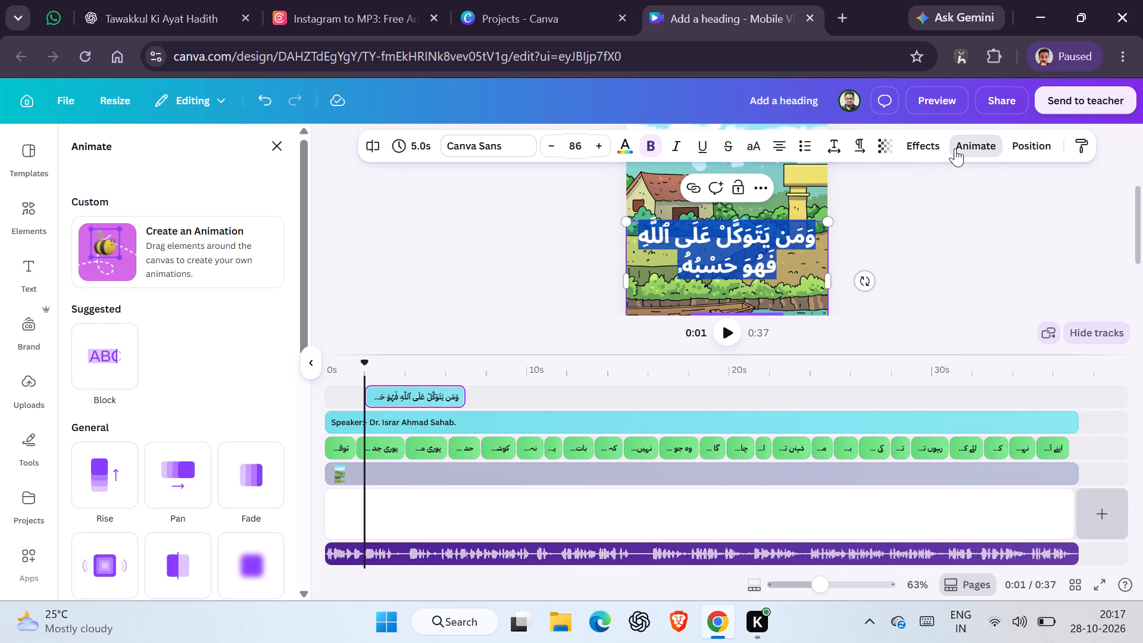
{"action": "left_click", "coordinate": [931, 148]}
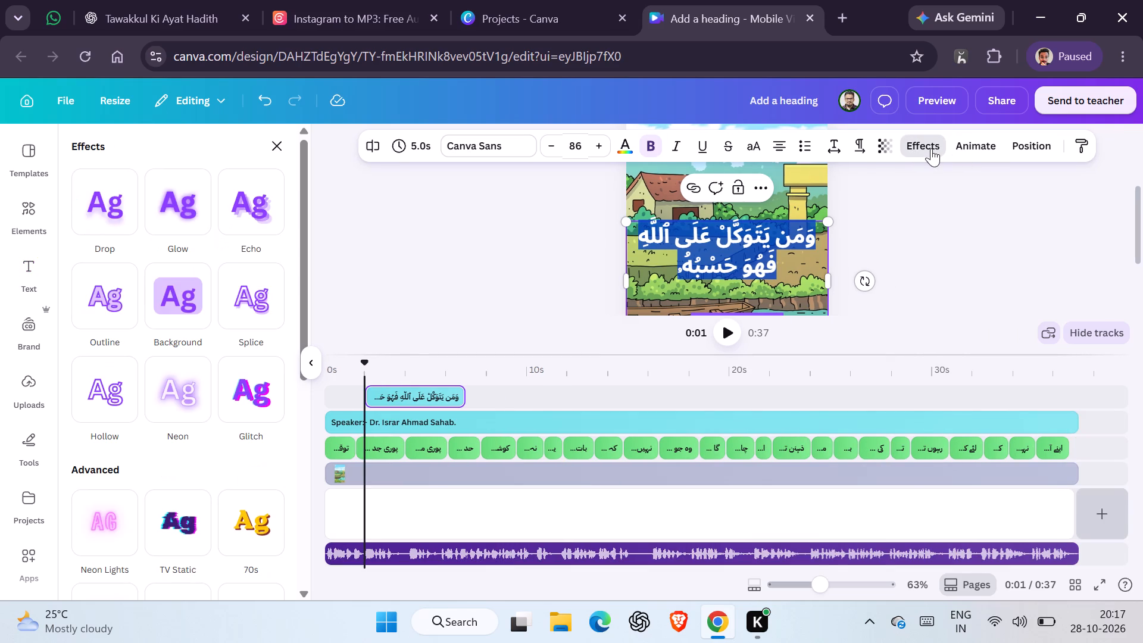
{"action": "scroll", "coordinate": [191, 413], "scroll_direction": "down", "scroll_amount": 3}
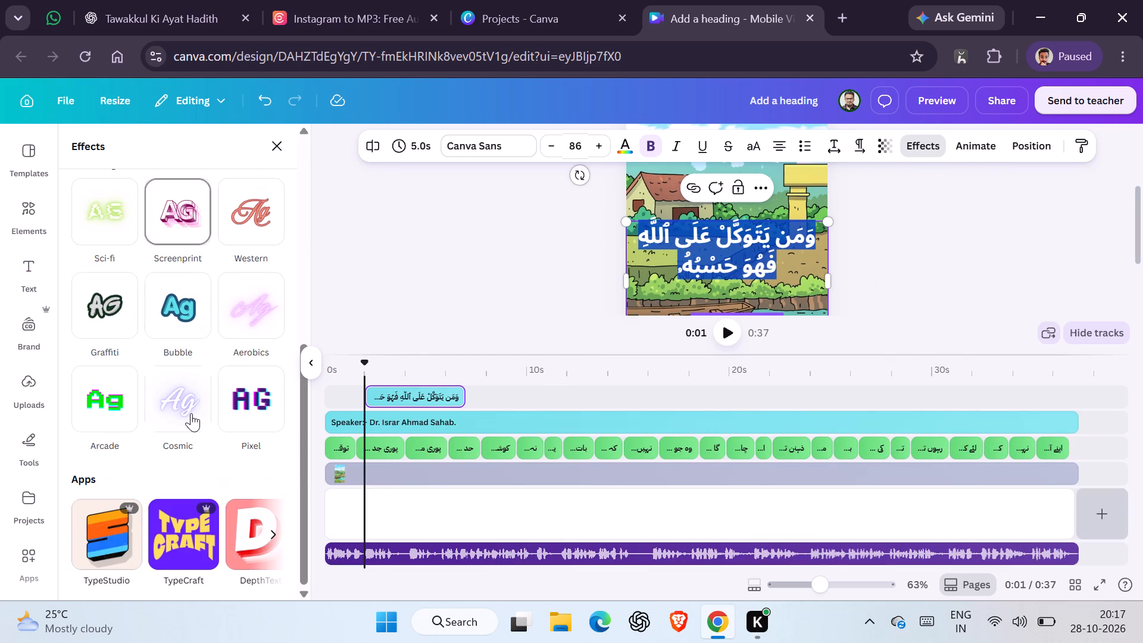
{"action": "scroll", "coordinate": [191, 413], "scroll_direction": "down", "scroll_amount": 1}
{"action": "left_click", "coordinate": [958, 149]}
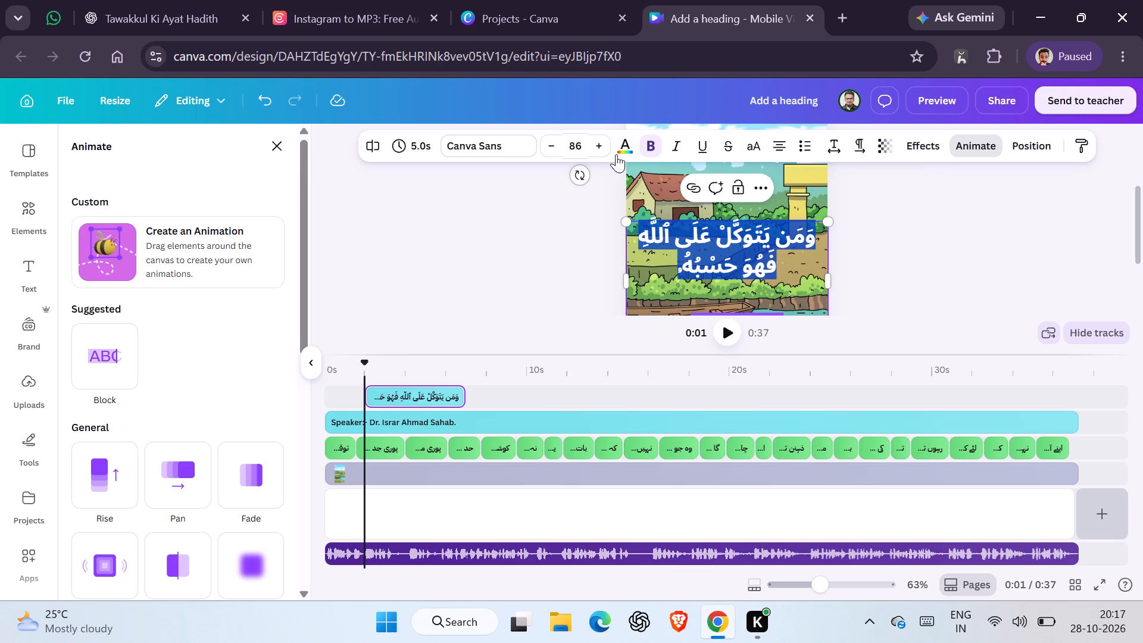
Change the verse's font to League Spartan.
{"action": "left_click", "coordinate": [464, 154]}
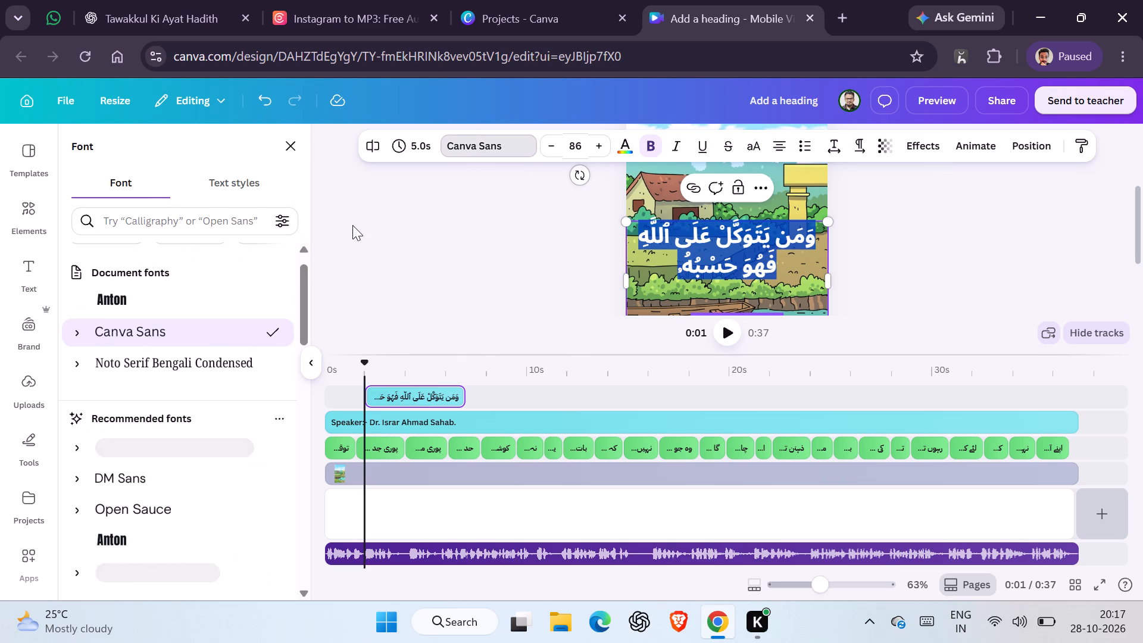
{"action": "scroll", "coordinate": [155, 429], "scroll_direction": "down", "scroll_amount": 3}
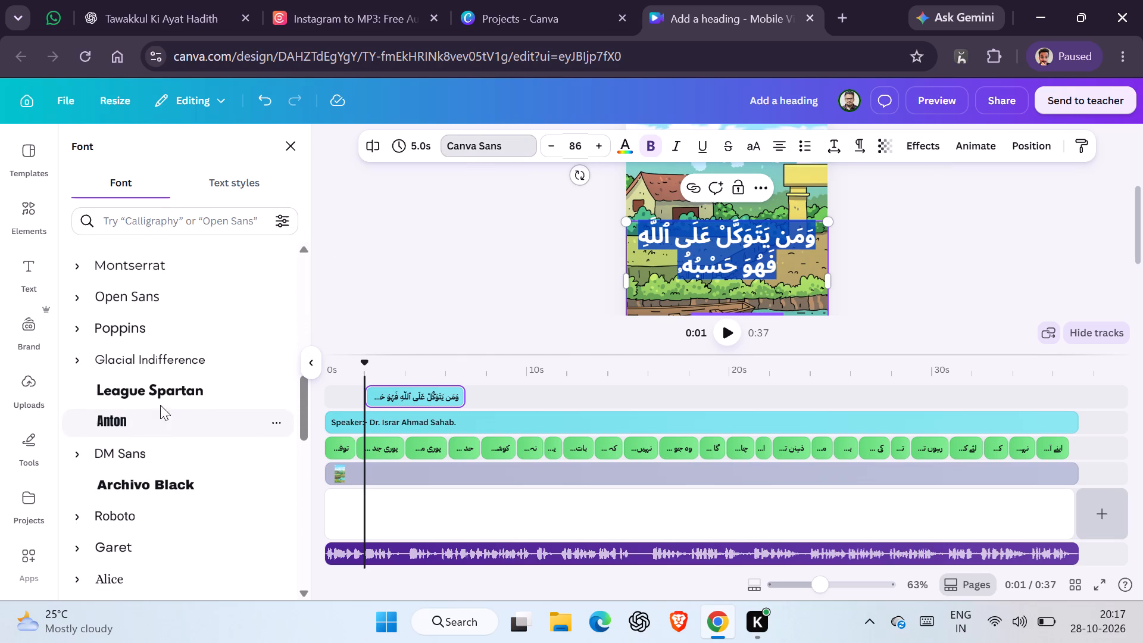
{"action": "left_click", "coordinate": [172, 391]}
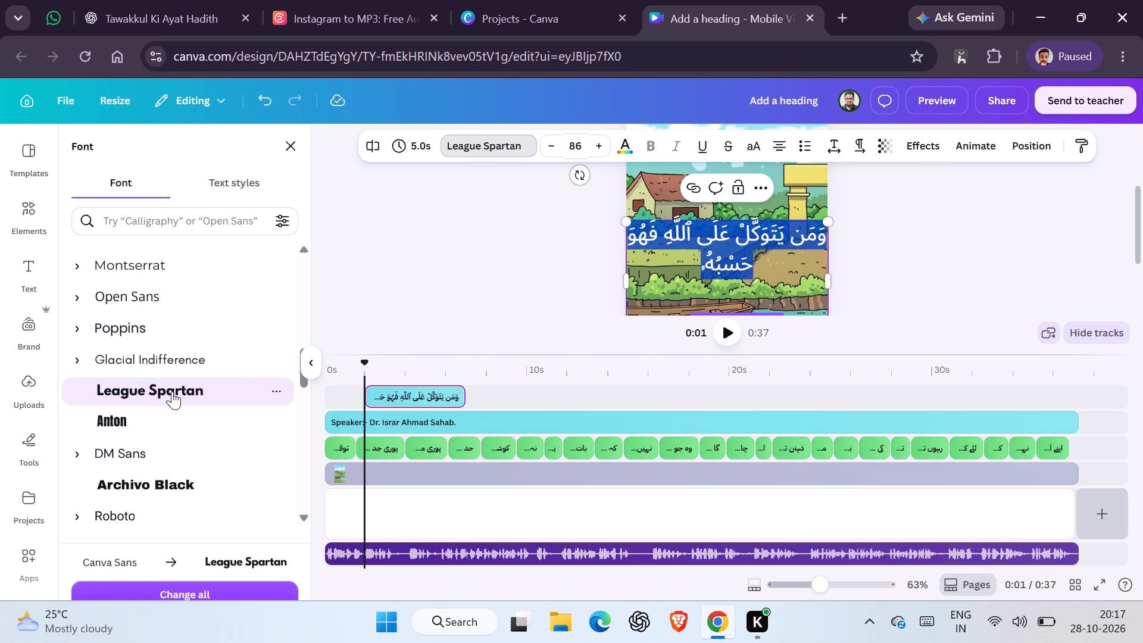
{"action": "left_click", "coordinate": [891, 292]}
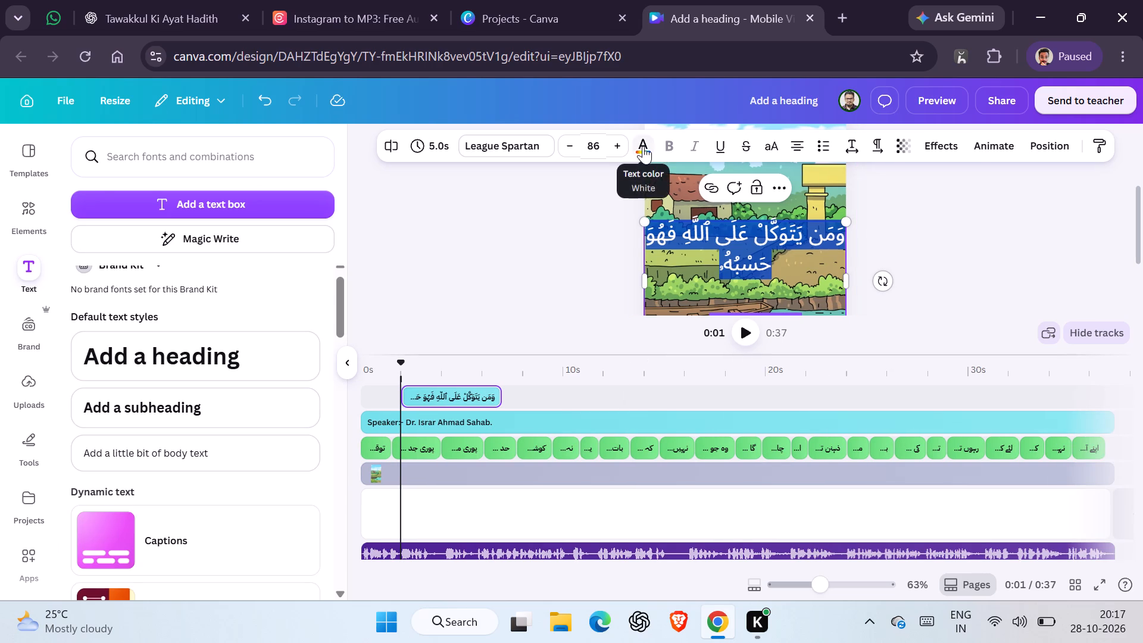
Apply the Bubble text effect to the verse.
{"action": "left_click", "coordinate": [932, 145]}
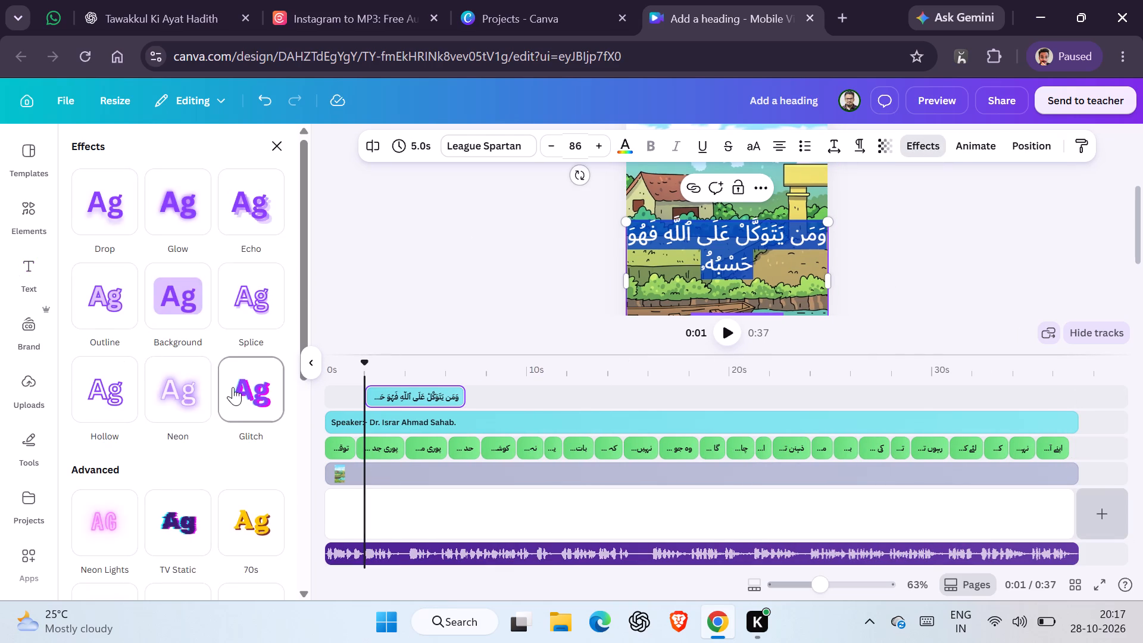
{"action": "scroll", "coordinate": [233, 387], "scroll_direction": "down", "scroll_amount": 2}
{"action": "left_click", "coordinate": [183, 492]}
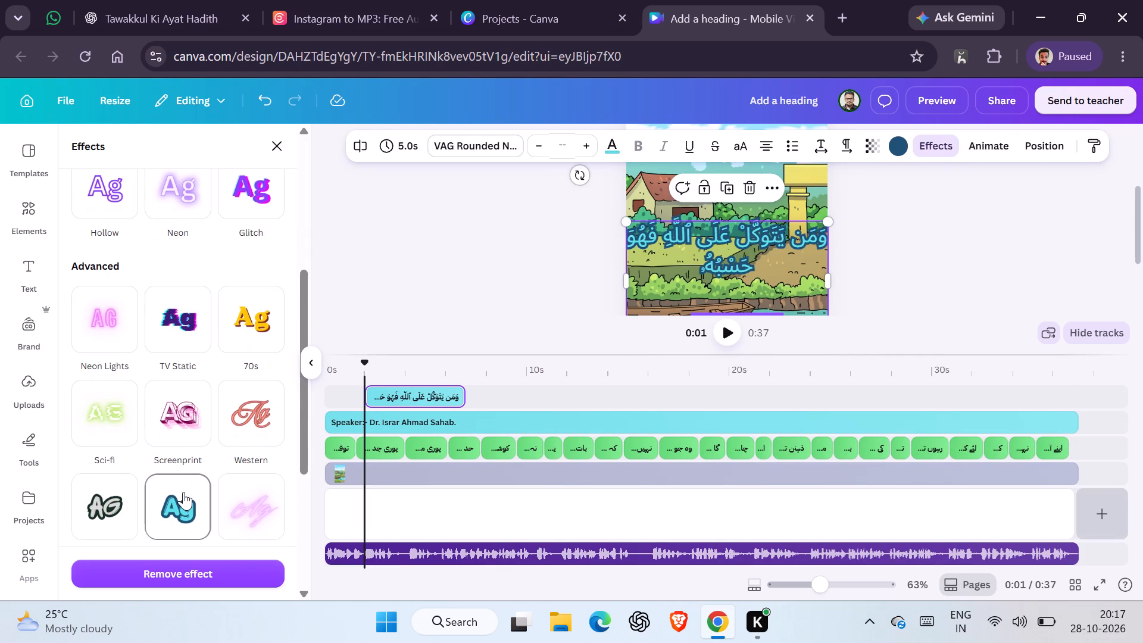
{"action": "left_click", "coordinate": [893, 278]}
{"action": "double_click", "coordinate": [893, 278]}
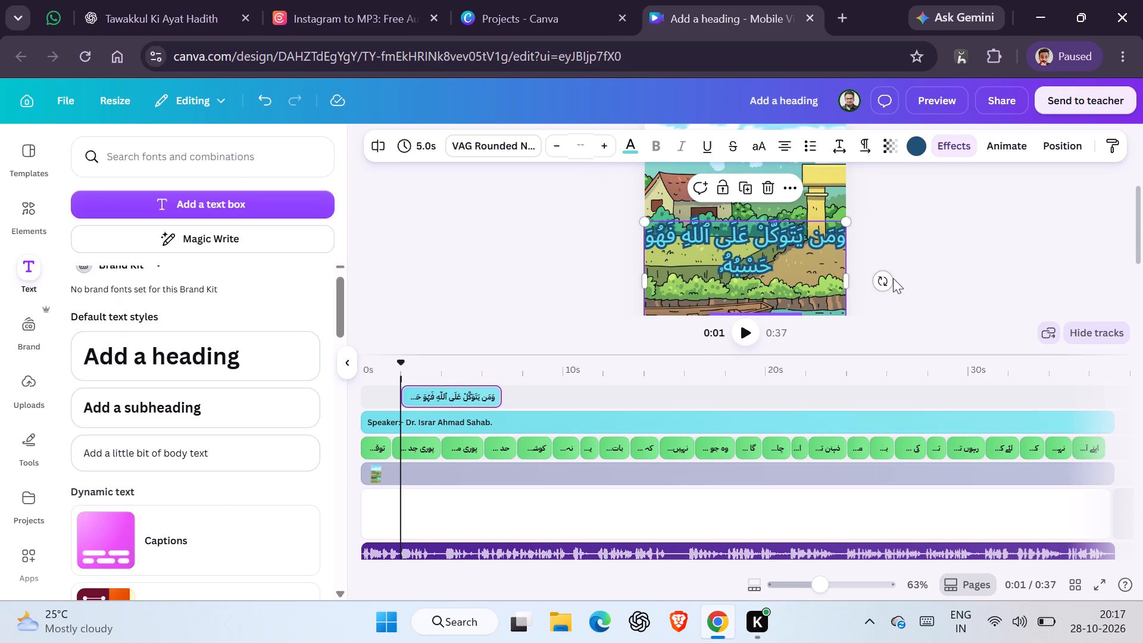
Scale the verse text down and widen its box to the full page width so it fits on one line.
{"action": "scroll", "coordinate": [893, 278], "scroll_direction": "down", "scroll_amount": 1}
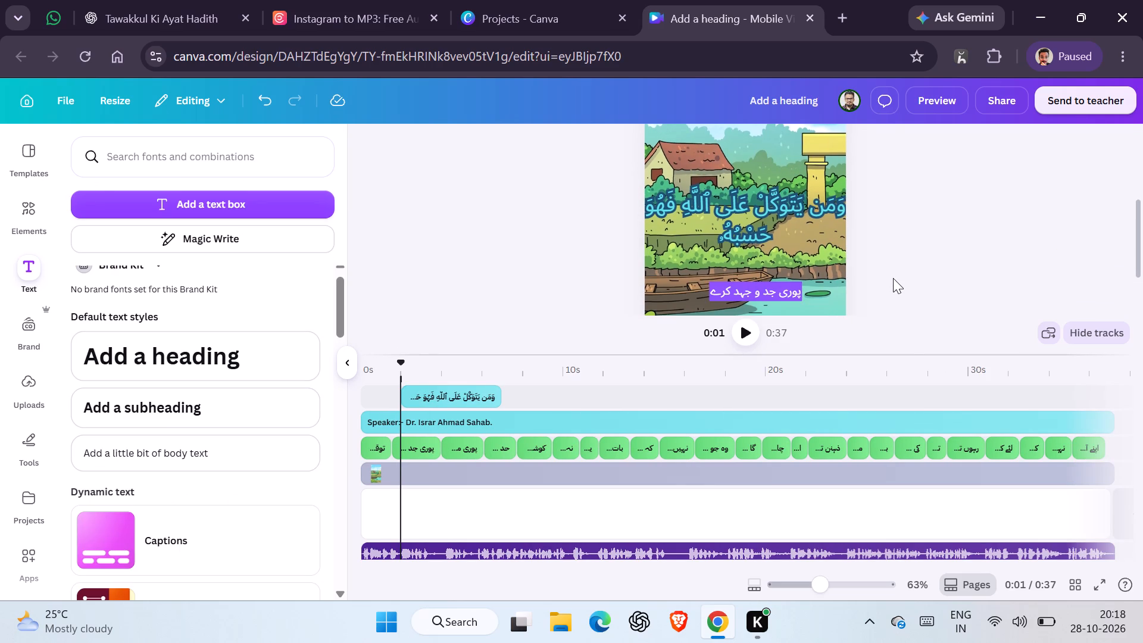
{"action": "left_click", "coordinate": [764, 219]}
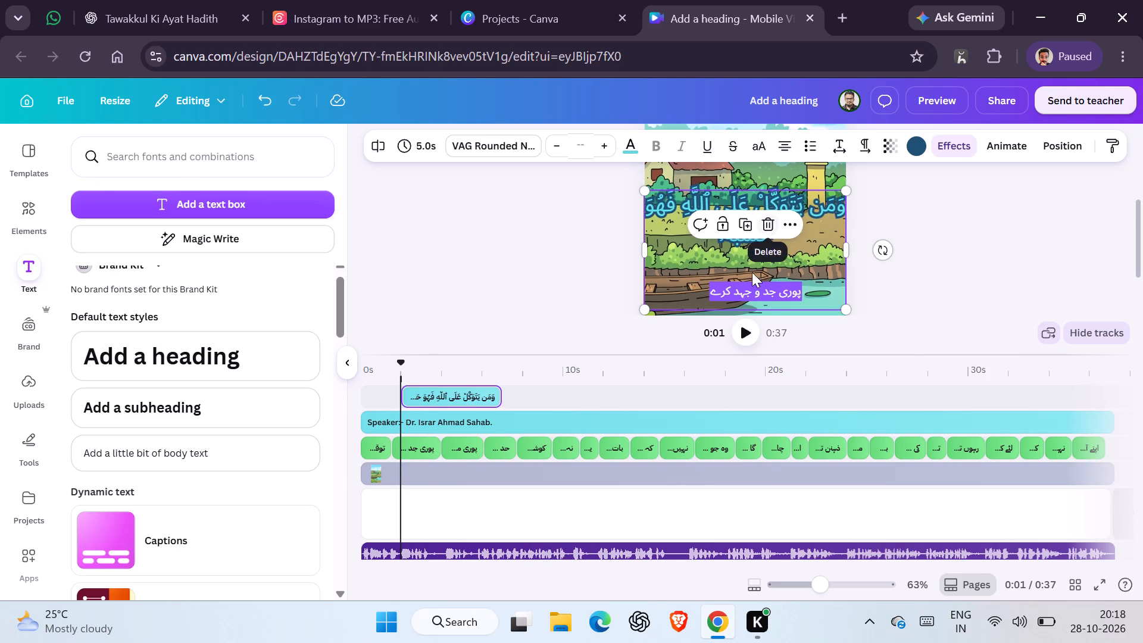
{"action": "left_click_drag", "start_coordinate": [848, 307], "coordinate": [845, 259]}
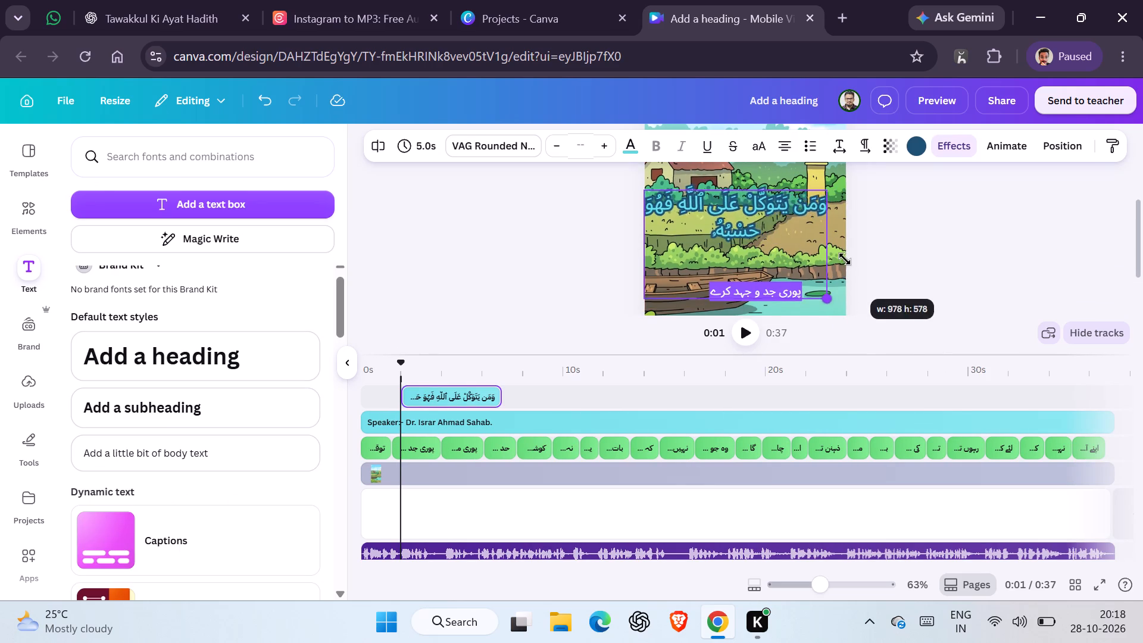
{"action": "left_click_drag", "start_coordinate": [845, 259], "coordinate": [845, 202]}
{"action": "left_click_drag", "start_coordinate": [800, 232], "coordinate": [849, 216]}
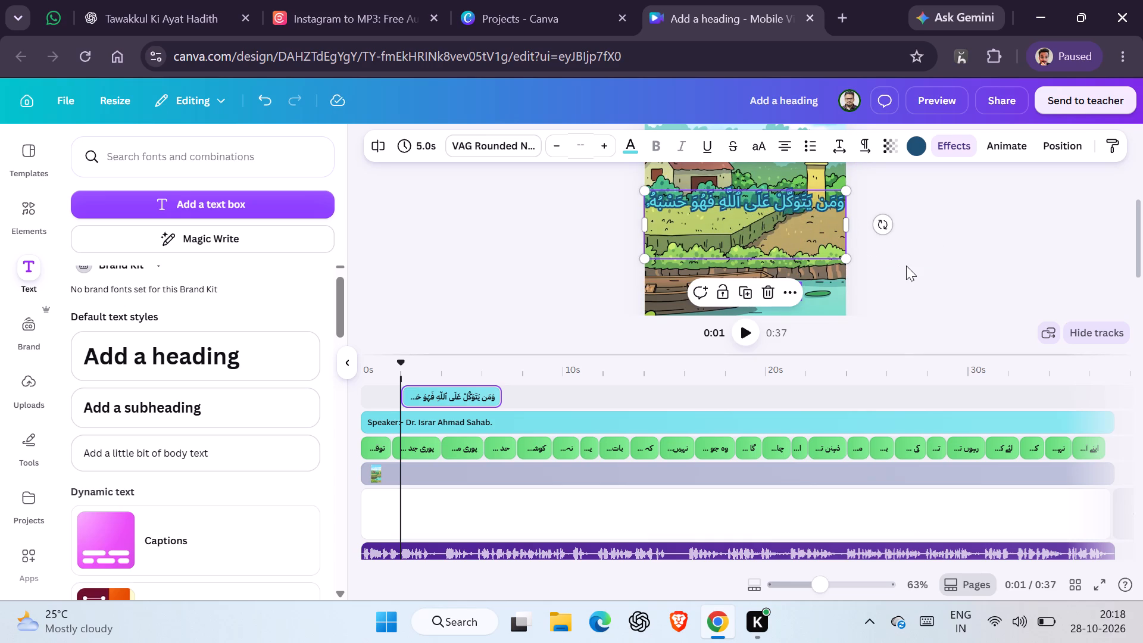
Move the one-line verse up into the sky above the house, near the top of the page and centred horizontally.
{"action": "scroll", "coordinate": [906, 266], "scroll_direction": "up", "scroll_amount": 1}
{"action": "left_click_drag", "start_coordinate": [779, 270], "coordinate": [779, 185]}
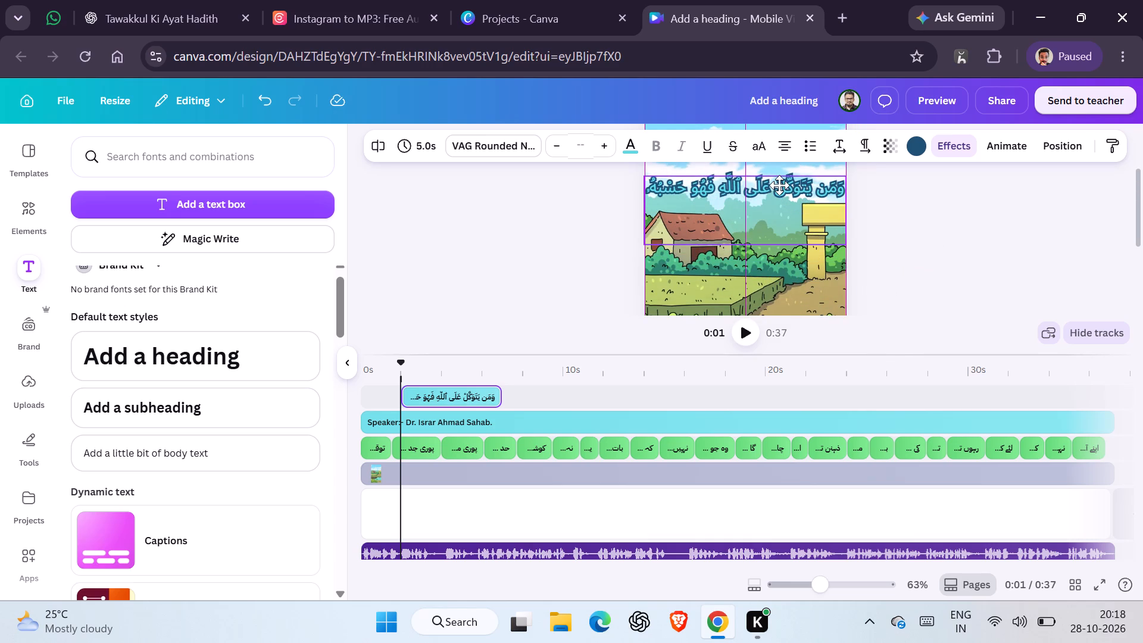
{"action": "left_click_drag", "start_coordinate": [779, 185], "coordinate": [779, 178]}
{"action": "left_click", "coordinate": [766, 192]}
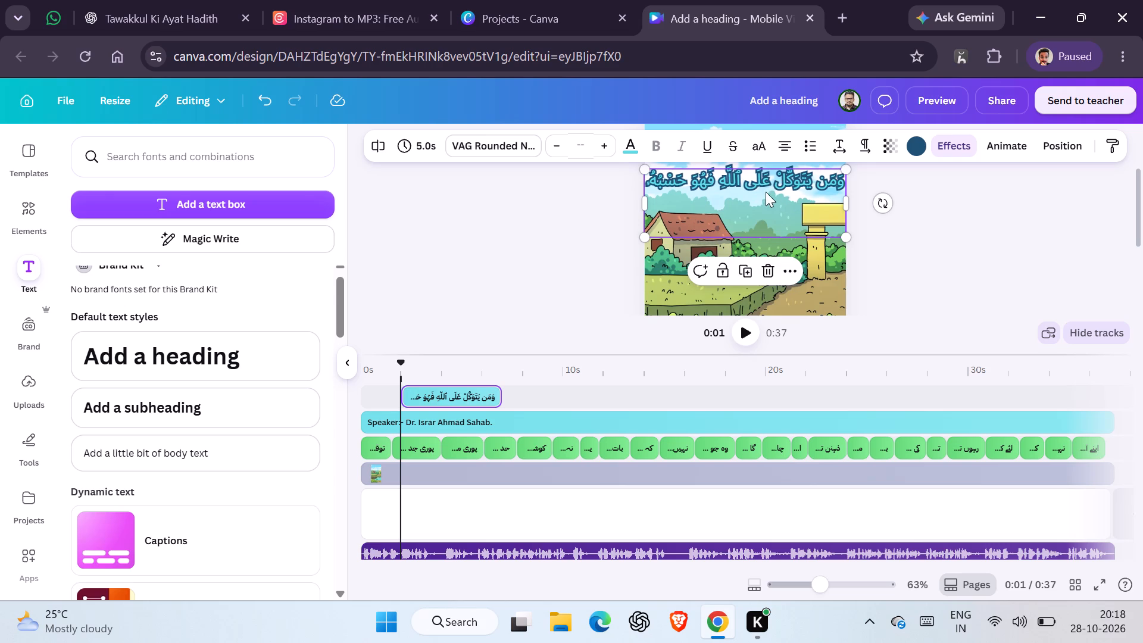
{"action": "left_click_drag", "start_coordinate": [848, 240], "coordinate": [859, 214]}
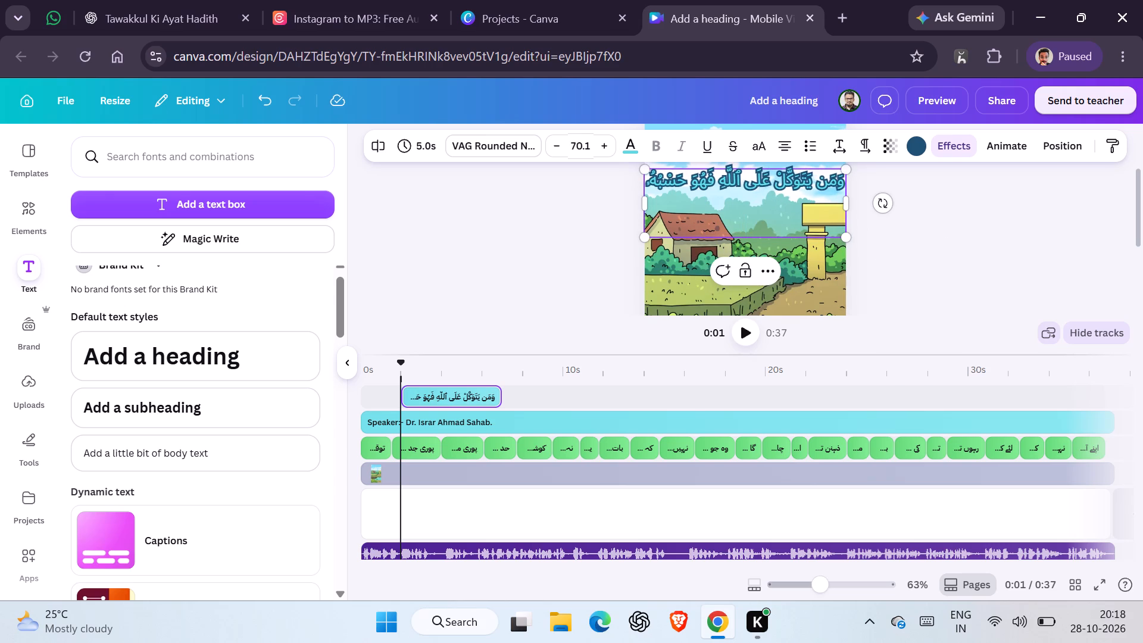
{"action": "left_click", "coordinate": [926, 236]}
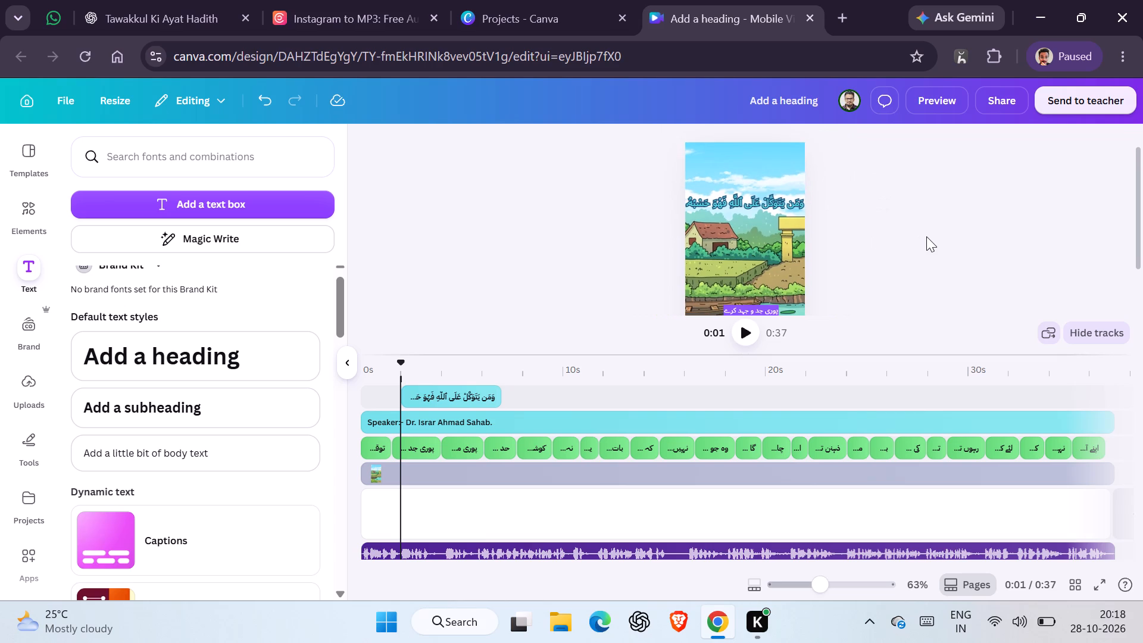
{"action": "left_click", "coordinate": [745, 201]}
{"action": "left_click_drag", "start_coordinate": [745, 201], "coordinate": [745, 174]}
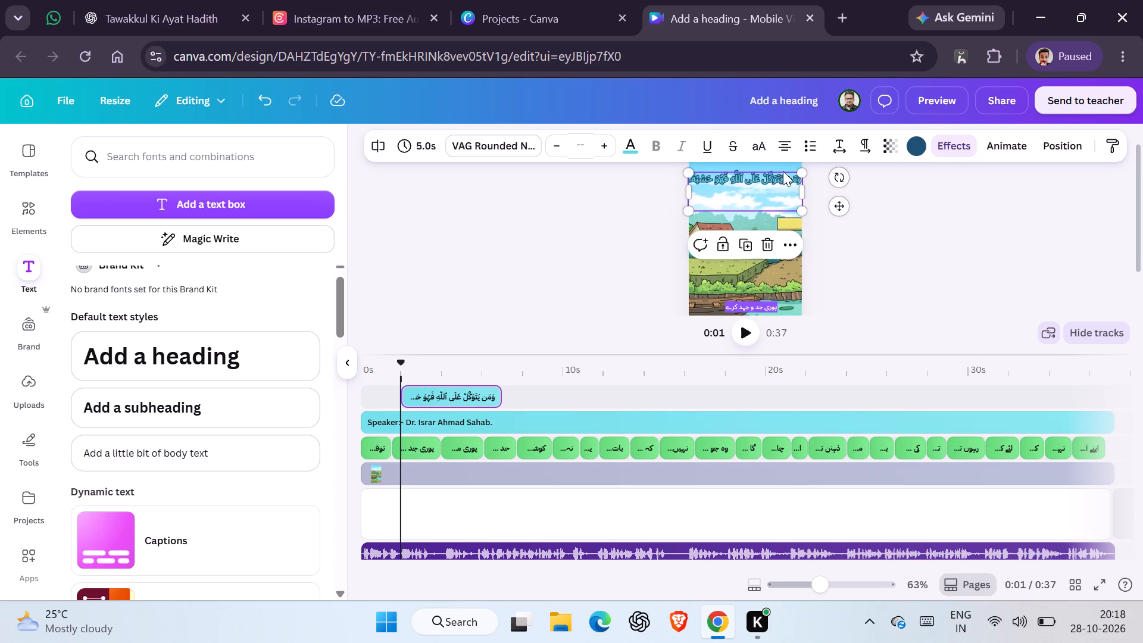
Try grey, tan and gray yellow green #4d523e as the verse's Bubble effect colour, and settle on black.
{"action": "left_click", "coordinate": [915, 147]}
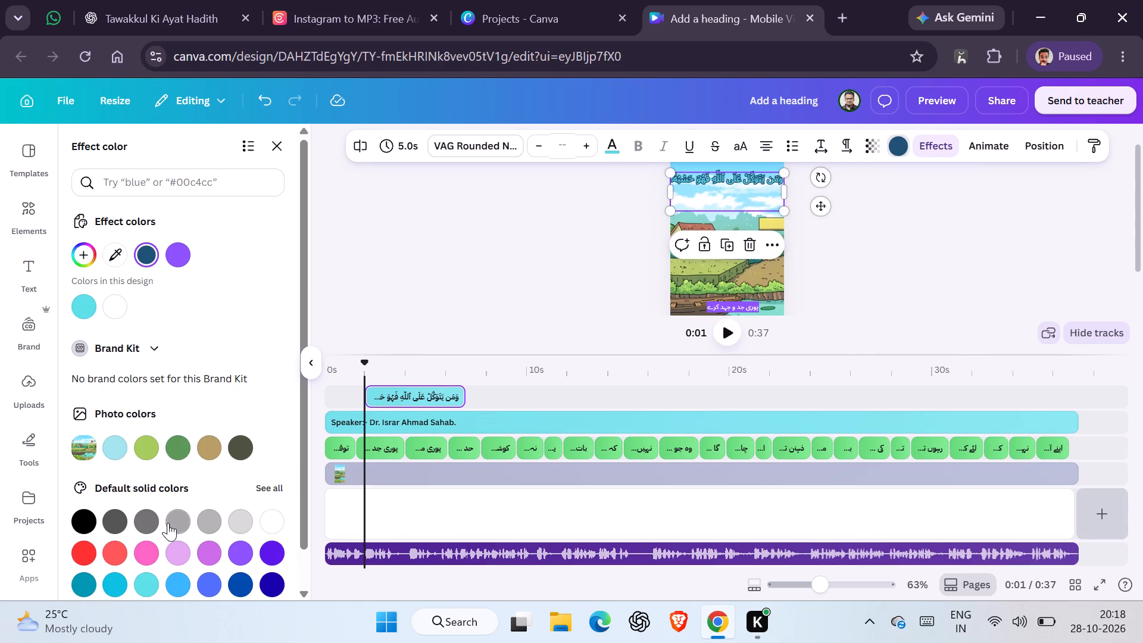
{"action": "left_click", "coordinate": [173, 528]}
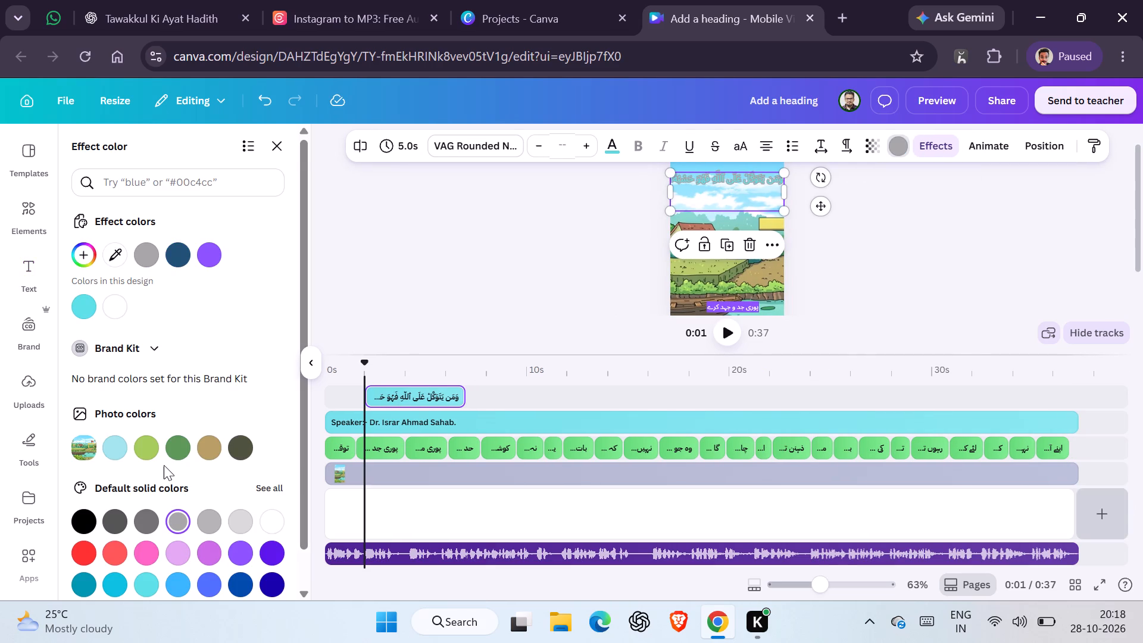
{"action": "scroll", "coordinate": [164, 465], "scroll_direction": "down", "scroll_amount": 2}
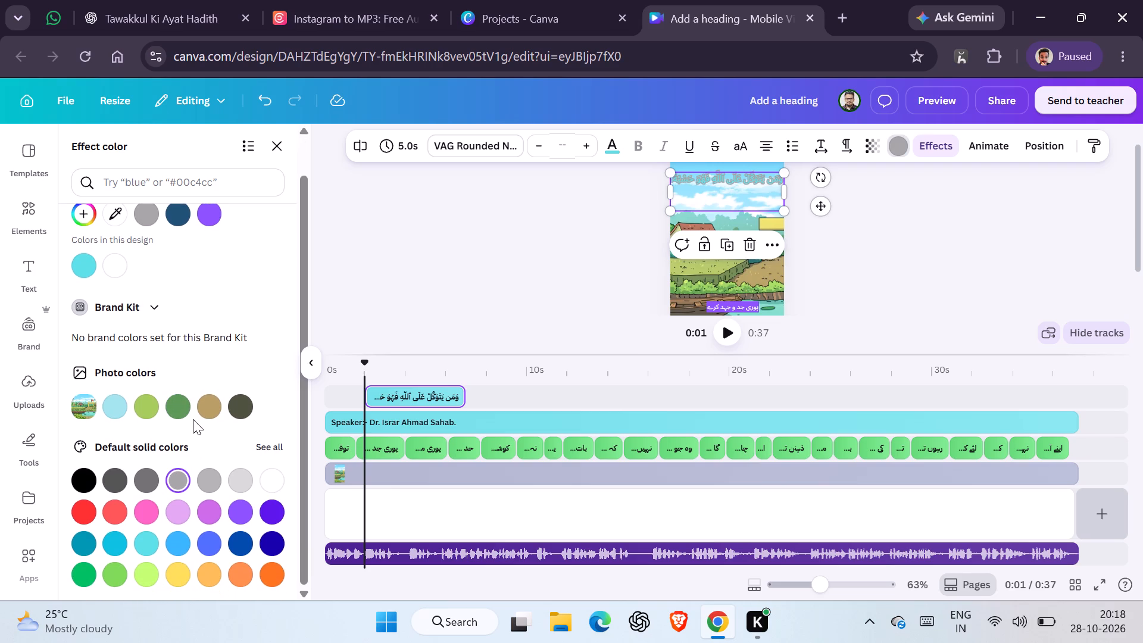
{"action": "left_click", "coordinate": [210, 411]}
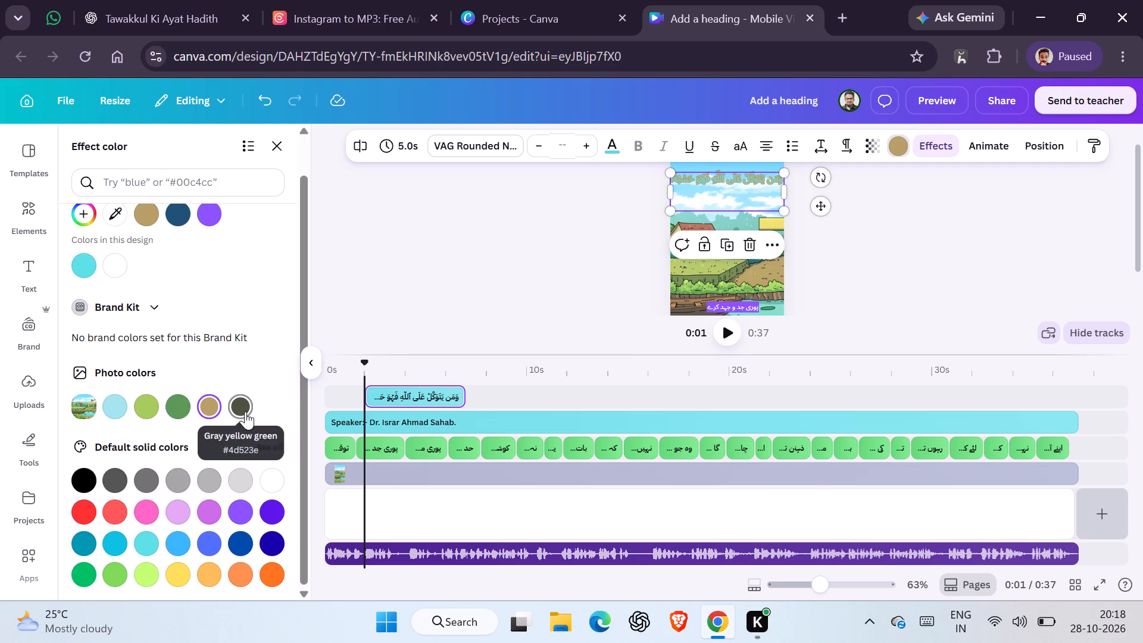
{"action": "left_click", "coordinate": [245, 411]}
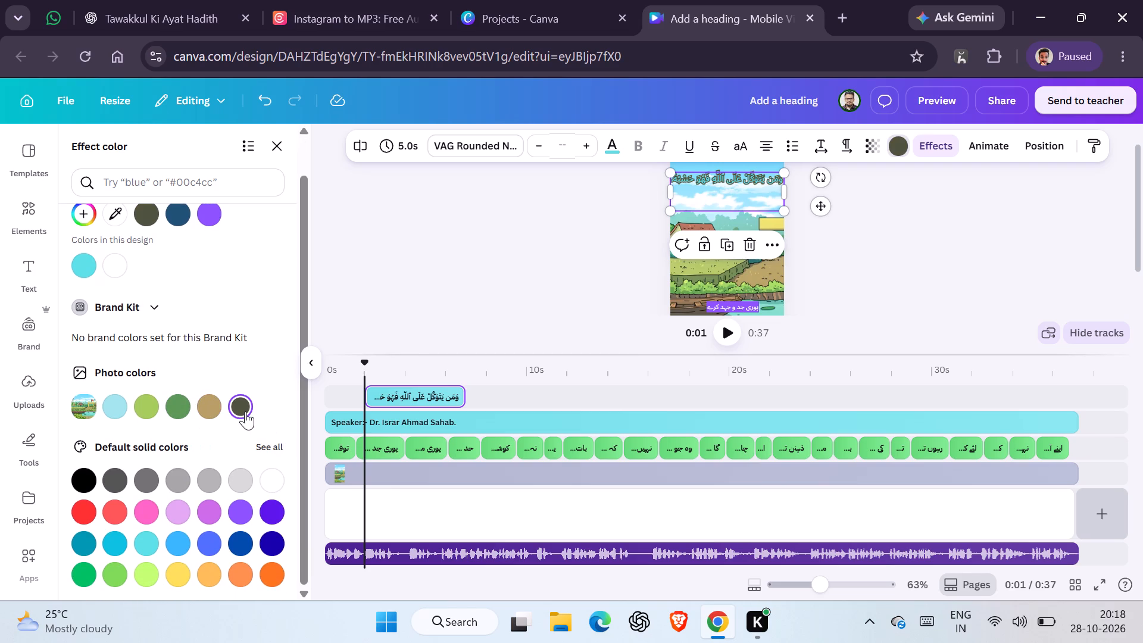
{"action": "left_click", "coordinate": [91, 486]}
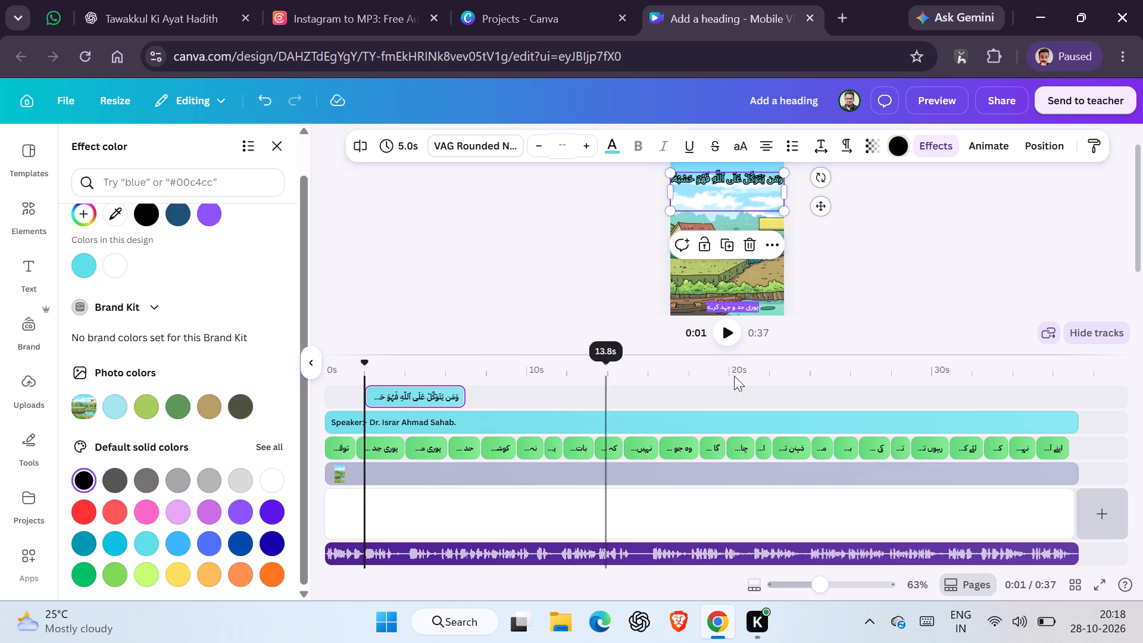
{"action": "left_click", "coordinate": [861, 333]}
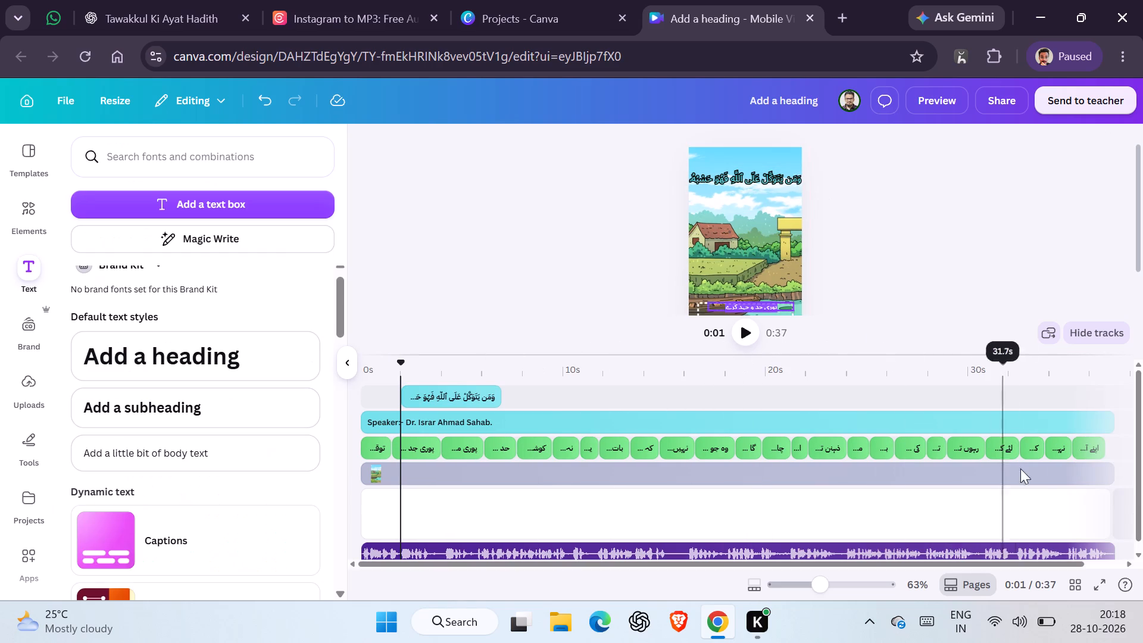
Play the video full screen to check the verse, captions and speaker credit, and return to the editor.
{"action": "left_click", "coordinate": [1100, 583]}
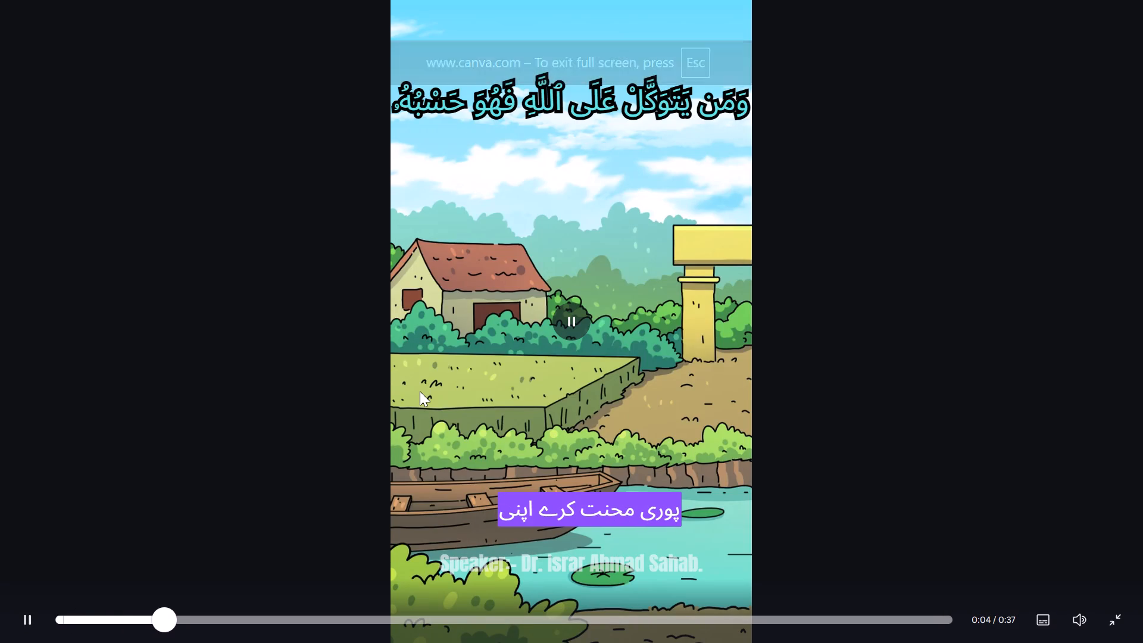
{"action": "key", "text": "Escape"}
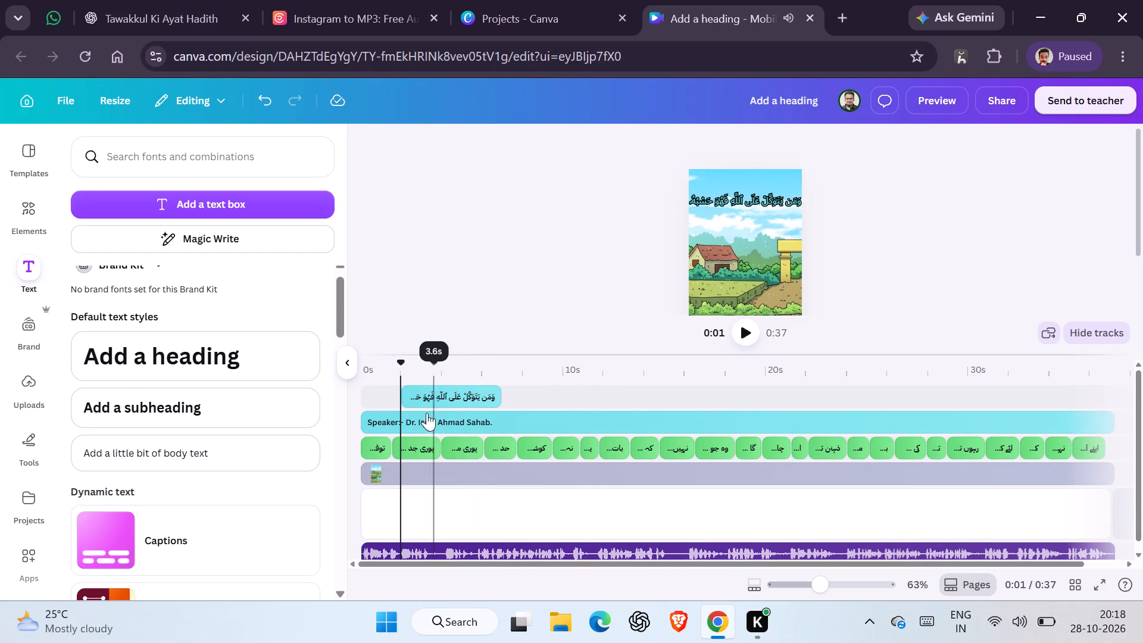
Extend the verse's timeline clip to start at 0 s and run to the video's end, lasting 37.2 s.
{"action": "left_click_drag", "start_coordinate": [409, 397], "coordinate": [353, 398]}
{"action": "left_click_drag", "start_coordinate": [501, 402], "coordinate": [935, 366]}
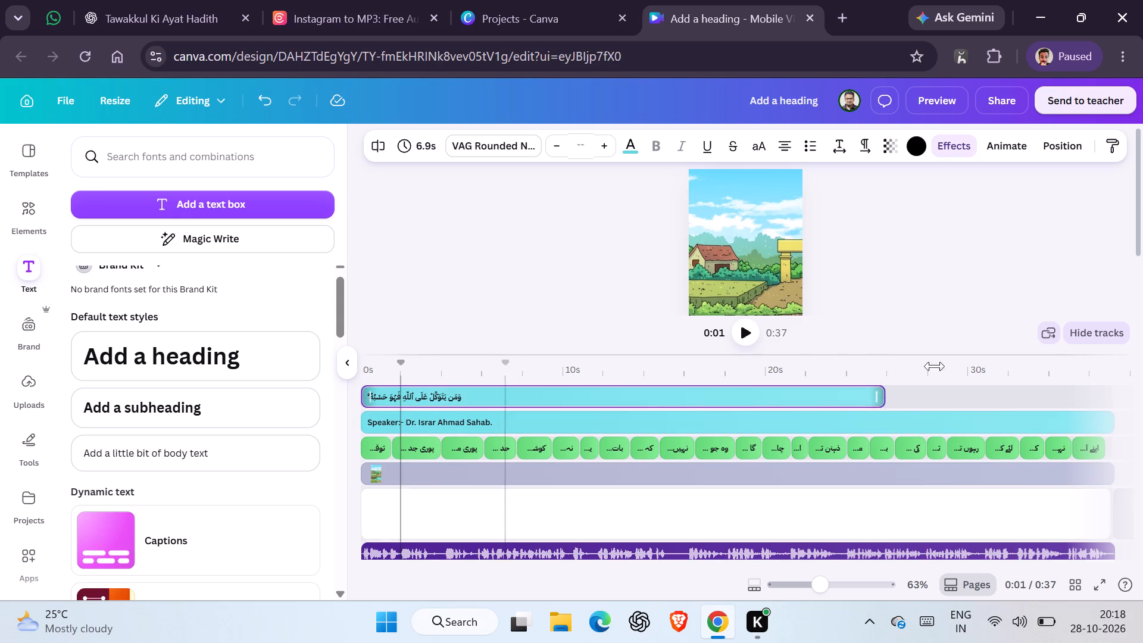
{"action": "left_click_drag", "start_coordinate": [935, 366], "coordinate": [1079, 431]}
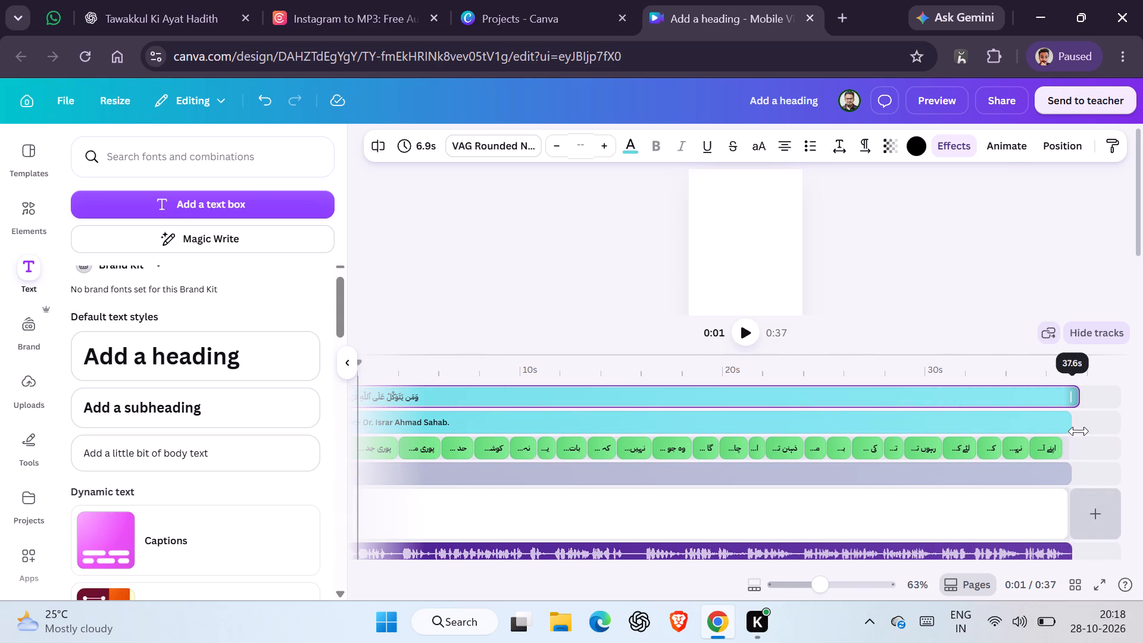
{"action": "left_click_drag", "start_coordinate": [1079, 431], "coordinate": [1069, 420]}
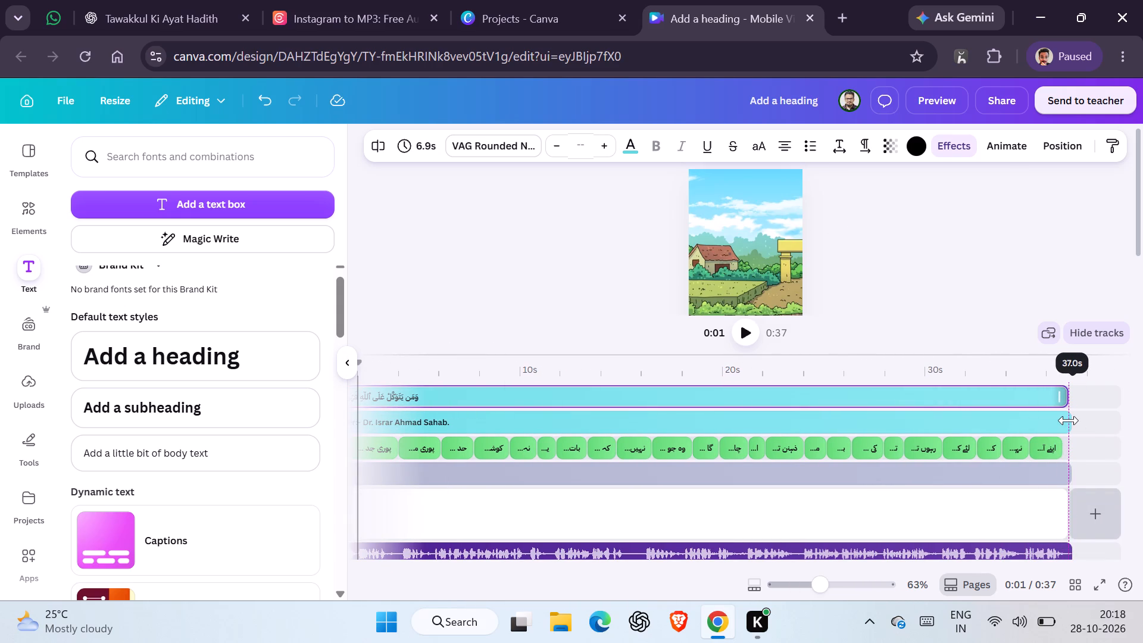
{"action": "left_click_drag", "start_coordinate": [1069, 420], "coordinate": [1076, 420]}
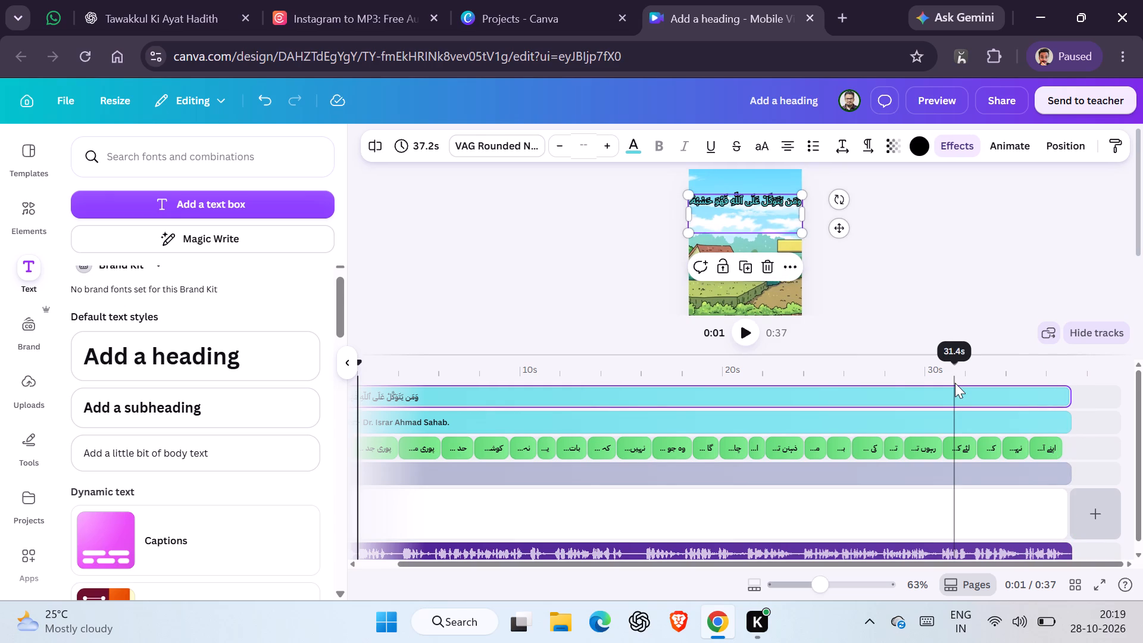
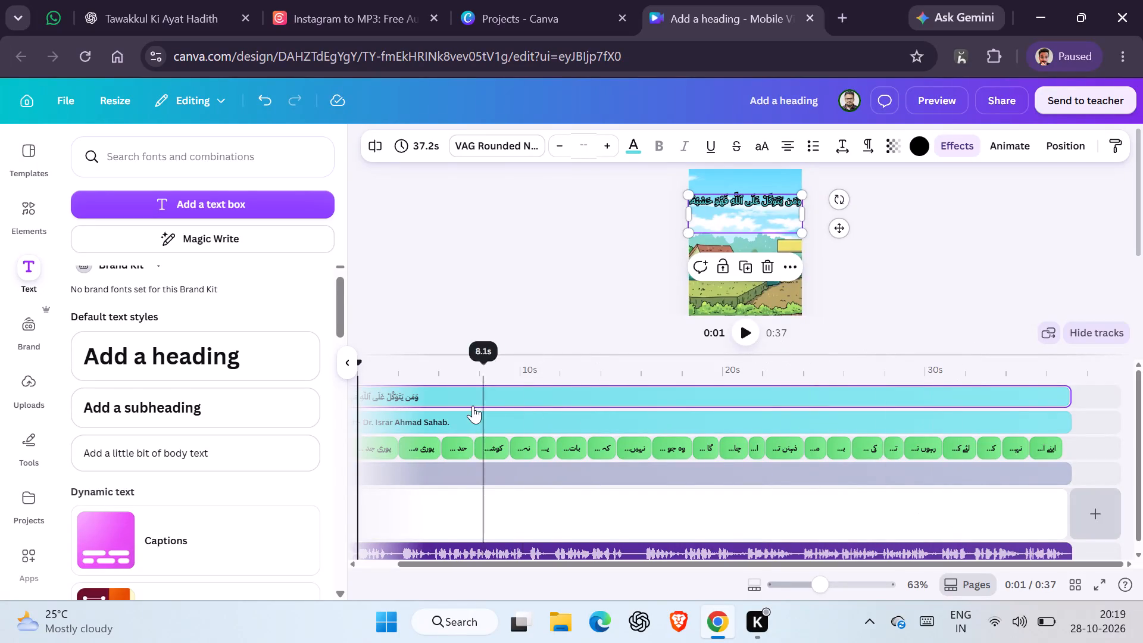
Play the video full screen from the start to check the verse, captions and speaker credit, and return to the editor.
{"action": "left_click", "coordinate": [1103, 586]}
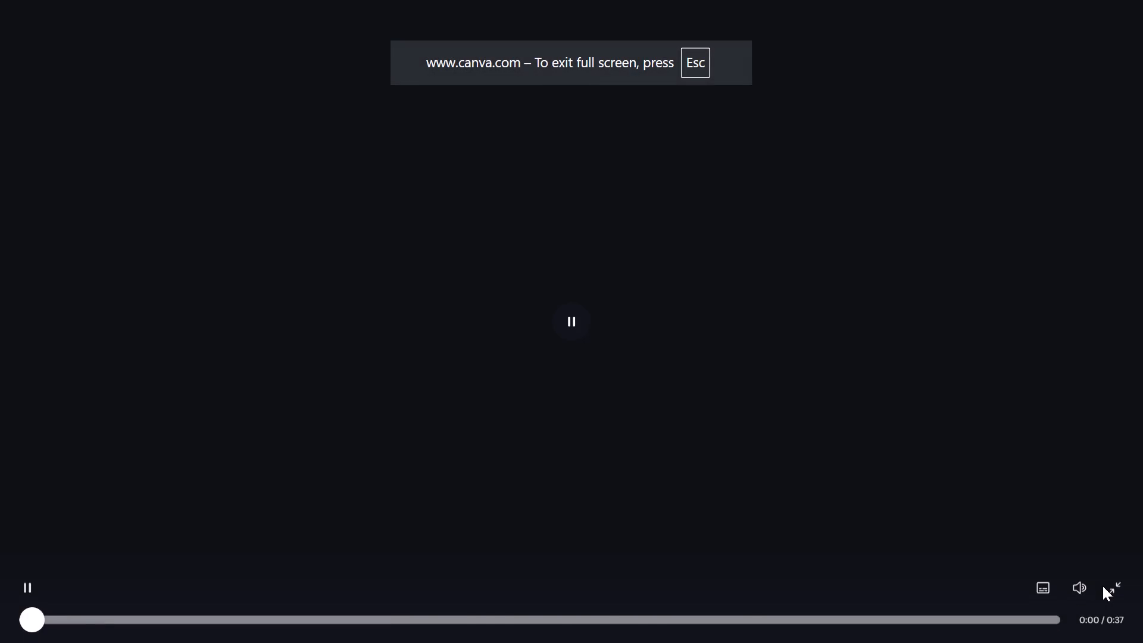
{"action": "key", "text": "Left"}
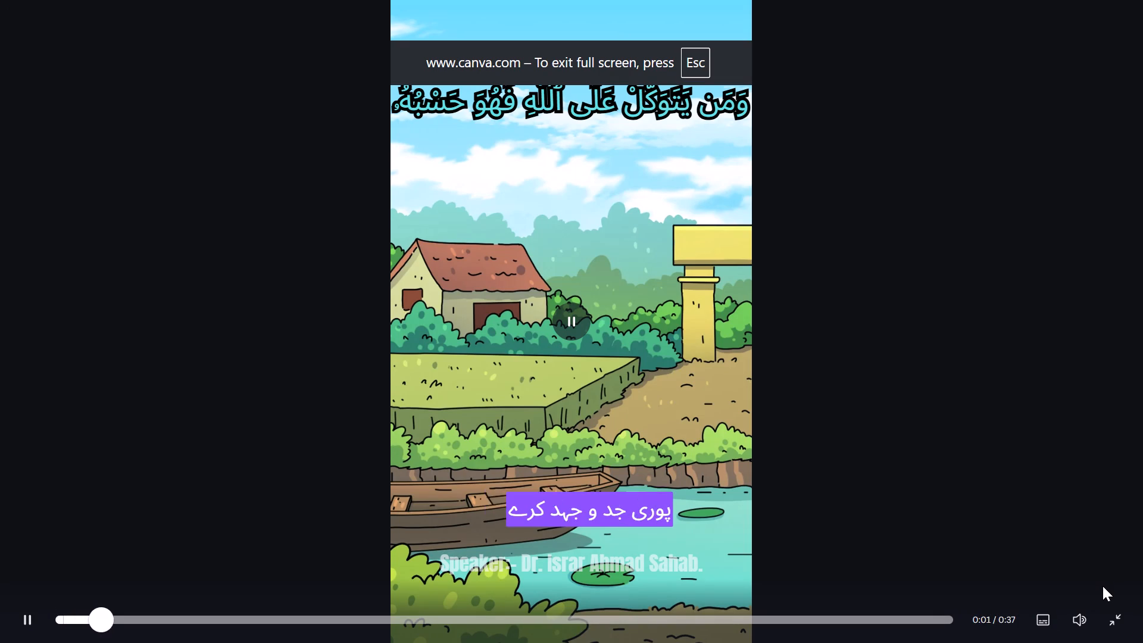
{"action": "key", "text": "Left"}
{"action": "key", "text": "Left"}
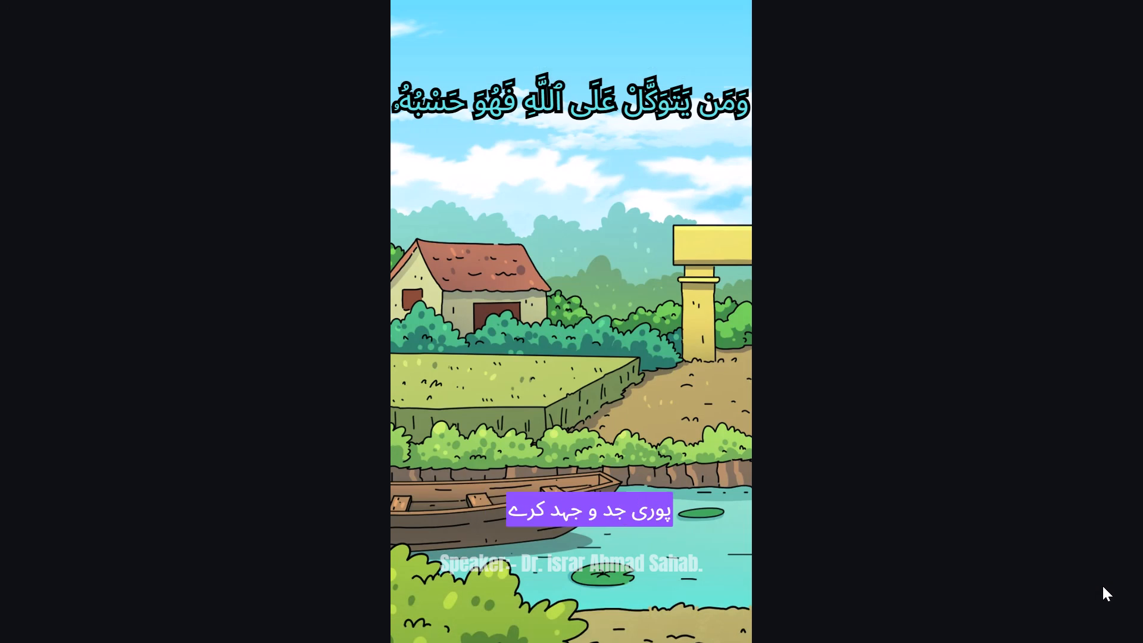
{"action": "key", "text": "Escape"}
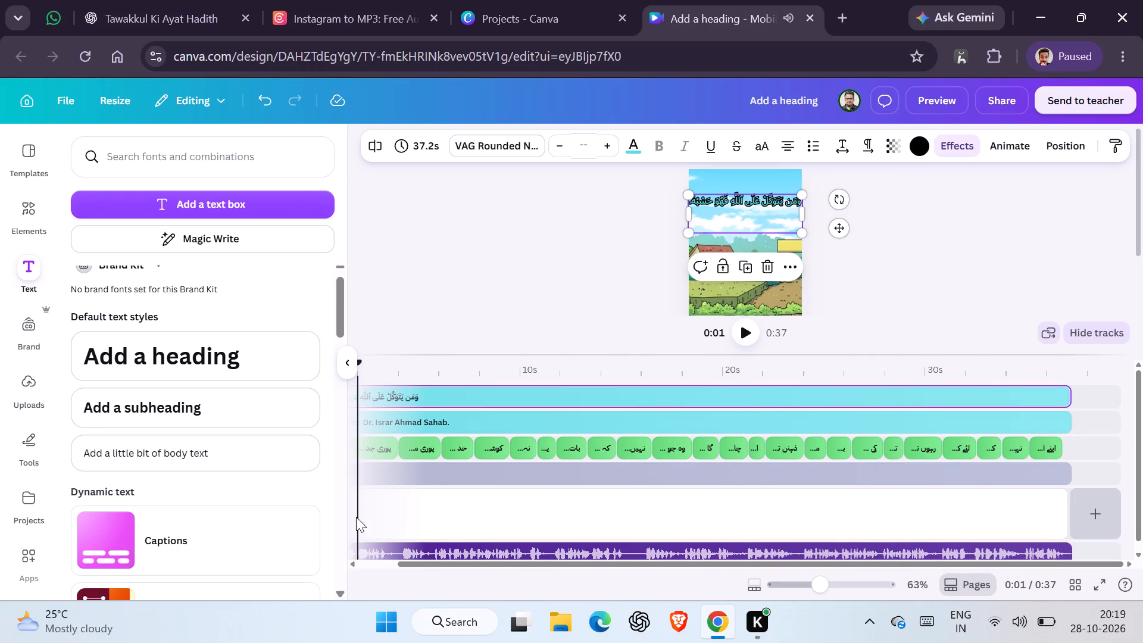
Go to the start of the video and open the first caption's text on the page to examine its wording.
{"action": "double_click", "coordinate": [365, 360]}
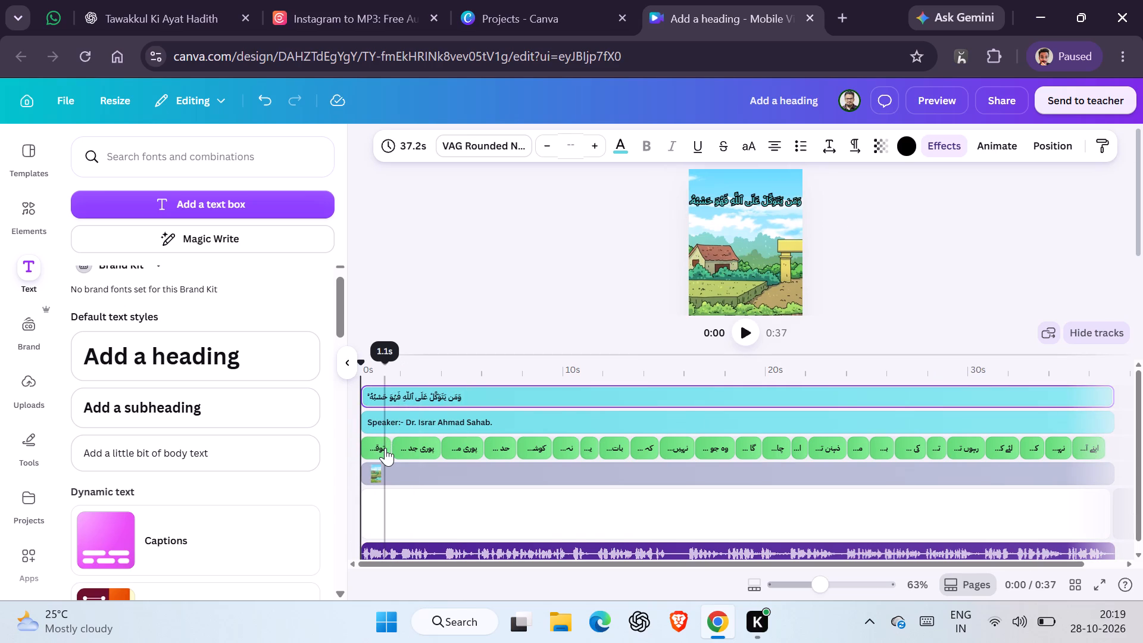
{"action": "left_click", "coordinate": [385, 448]}
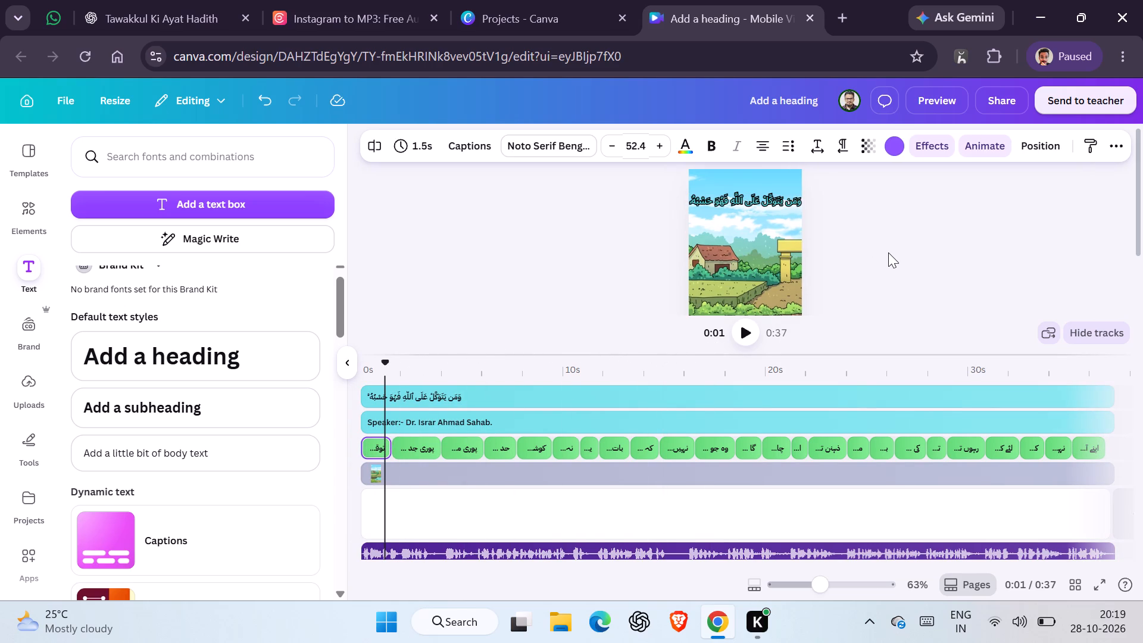
{"action": "scroll", "coordinate": [888, 252], "scroll_direction": "down", "scroll_amount": 2}
{"action": "double_click", "coordinate": [767, 272]}
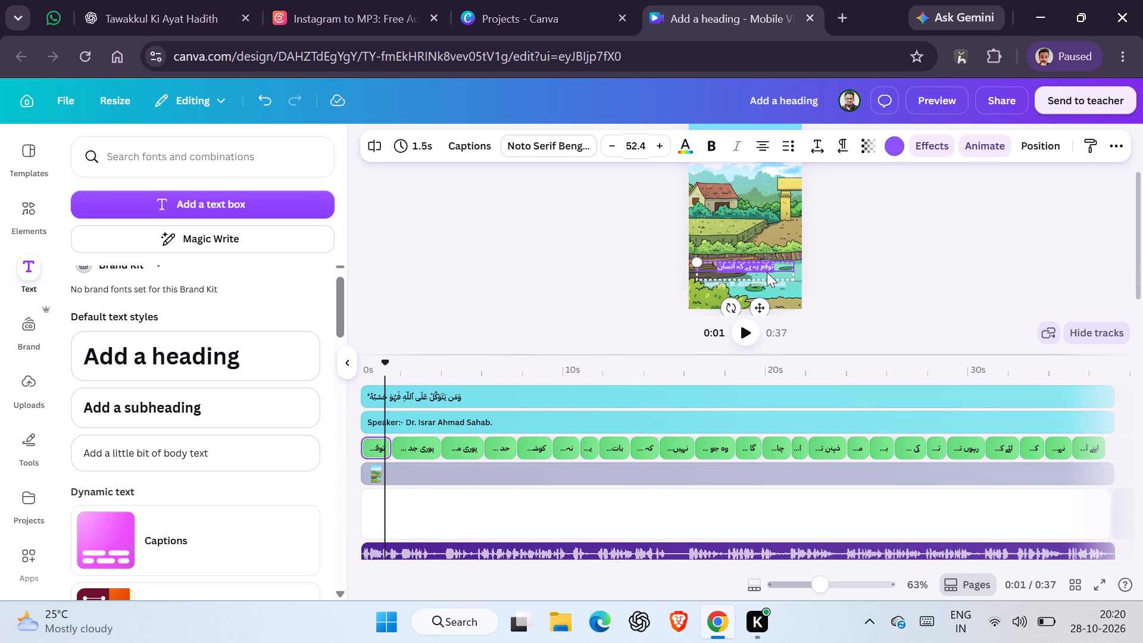
{"action": "left_click", "coordinate": [767, 272]}
{"action": "left_click", "coordinate": [767, 272]}
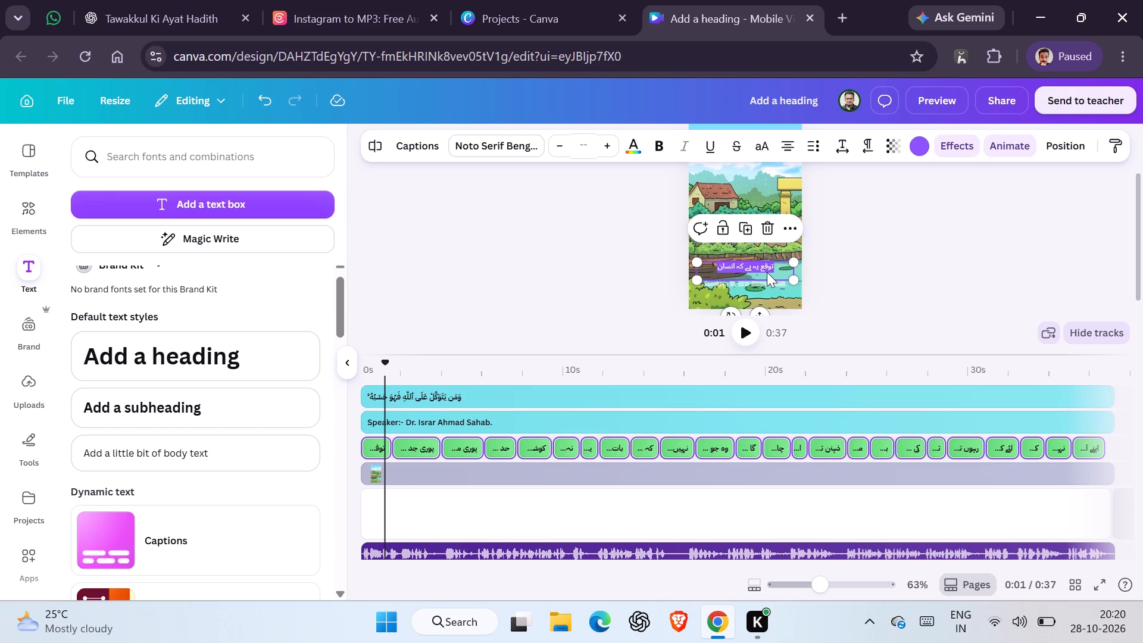
{"action": "left_click", "coordinate": [767, 272]}
{"action": "left_click", "coordinate": [764, 266]}
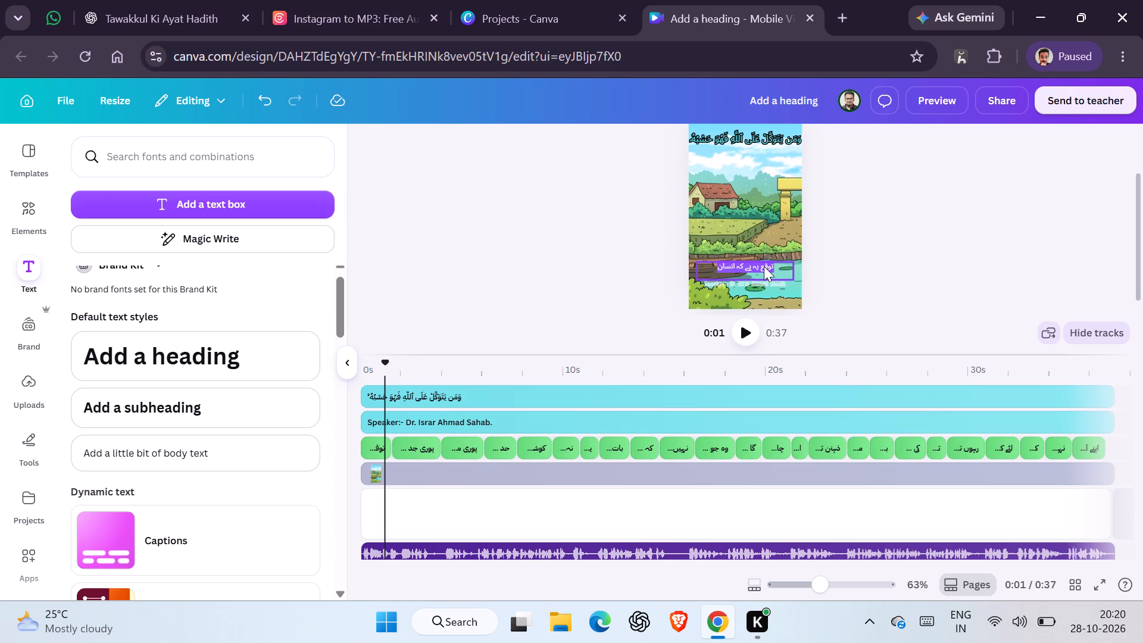
{"action": "double_click", "coordinate": [764, 266]}
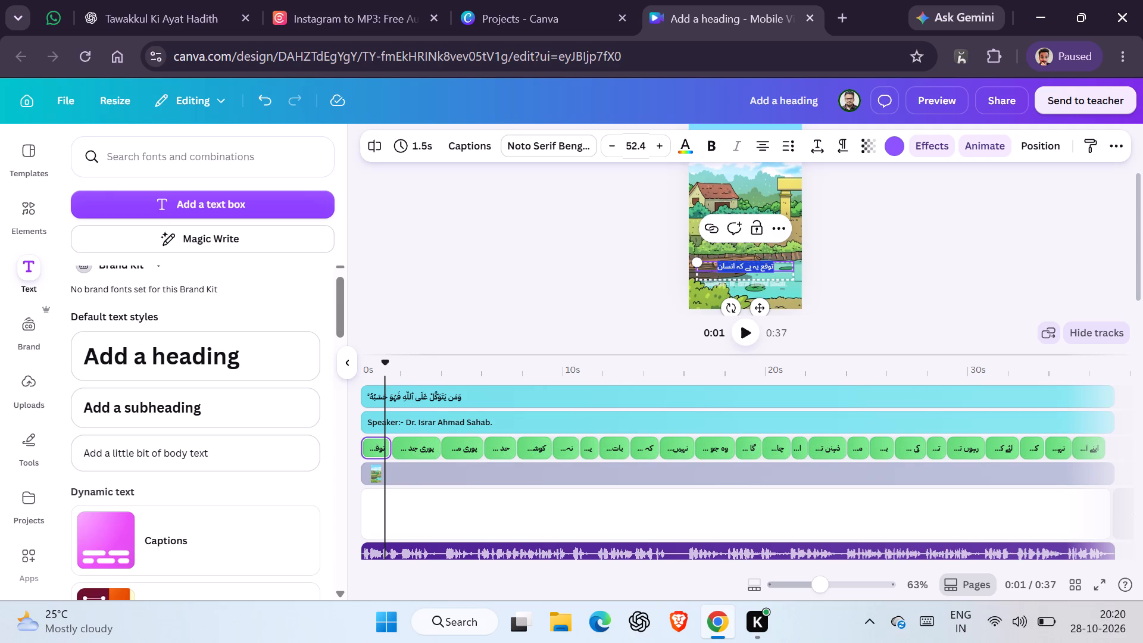
{"action": "left_click", "coordinate": [775, 266]}
{"action": "left_click", "coordinate": [775, 266]}
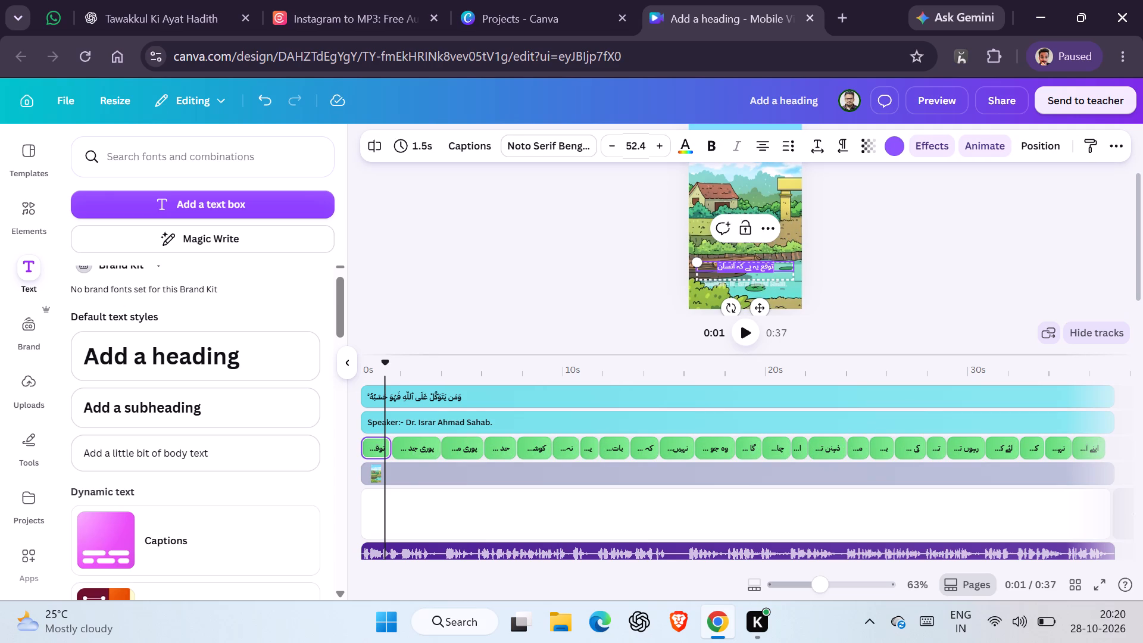
{"action": "left_click", "coordinate": [834, 267]}
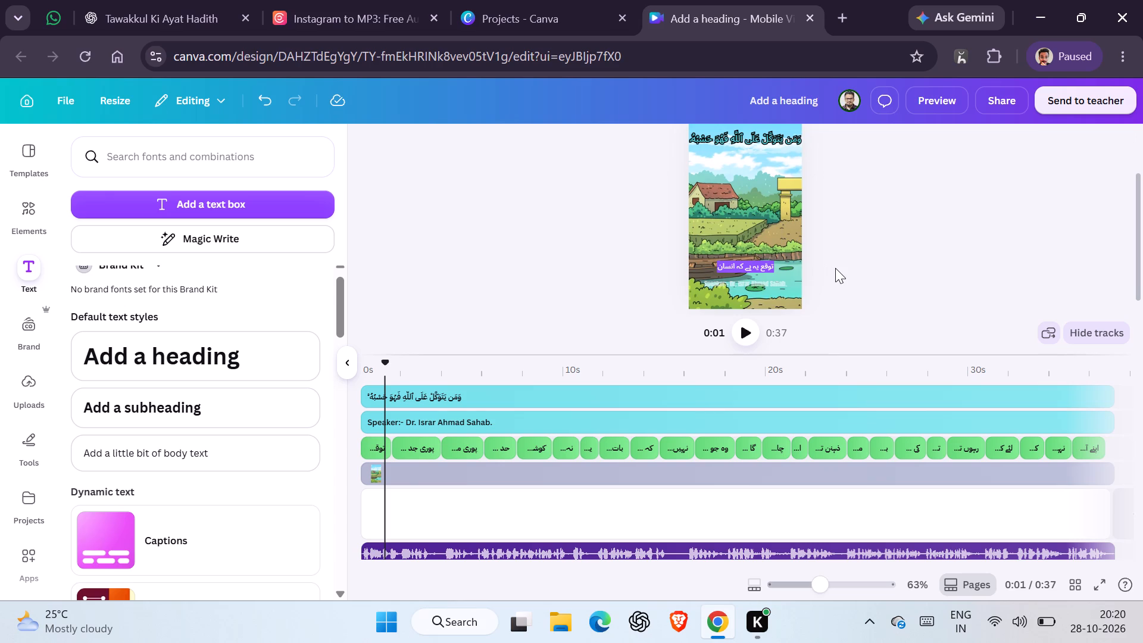
{"action": "scroll", "coordinate": [835, 268], "scroll_direction": "up", "scroll_amount": 1}
{"action": "scroll", "coordinate": [835, 268], "scroll_direction": "down", "scroll_amount": 1}
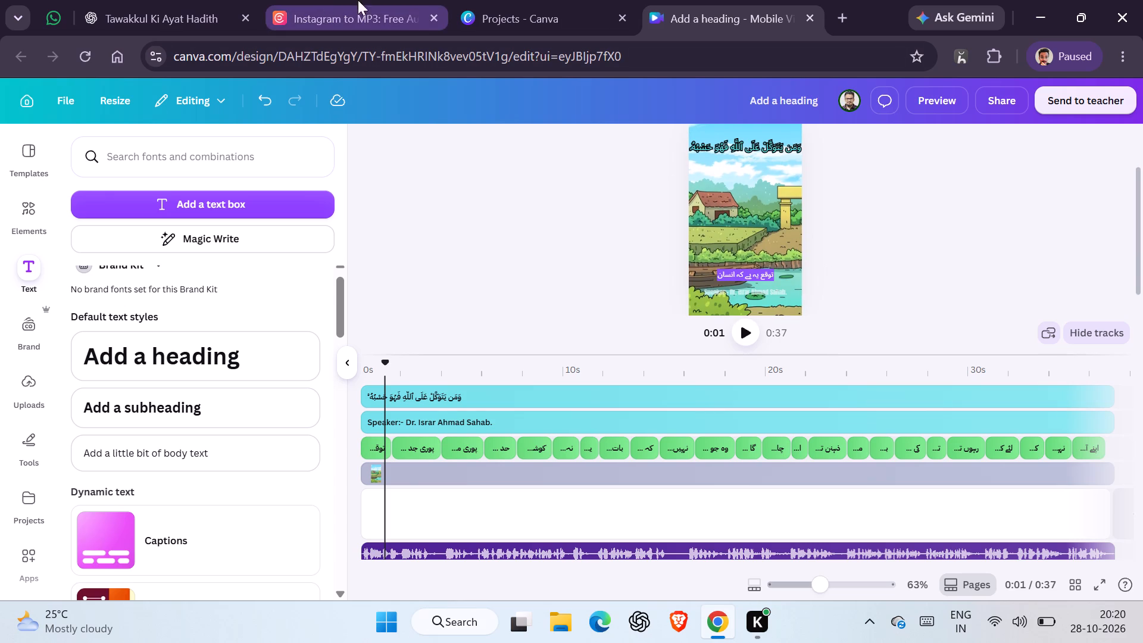
Search Google for tawakkul in a new tab and copy the Arabic word for tawakkul from the AI overview.
{"action": "left_click", "coordinate": [847, 13]}
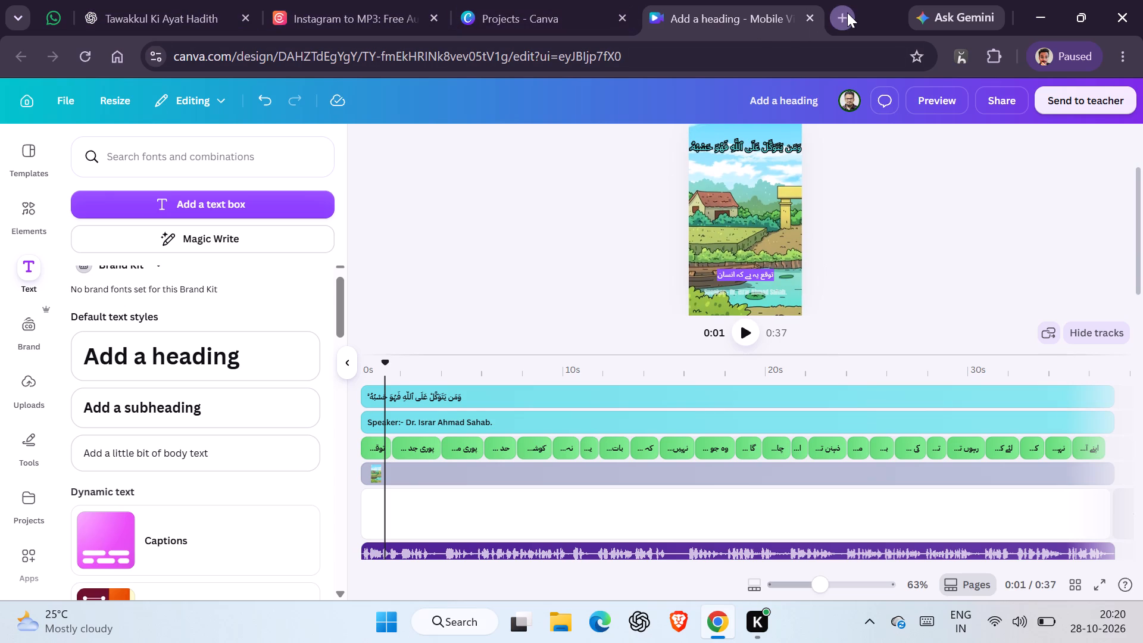
{"action": "type", "text": "tawakkul"}
{"action": "key", "text": "Return"}
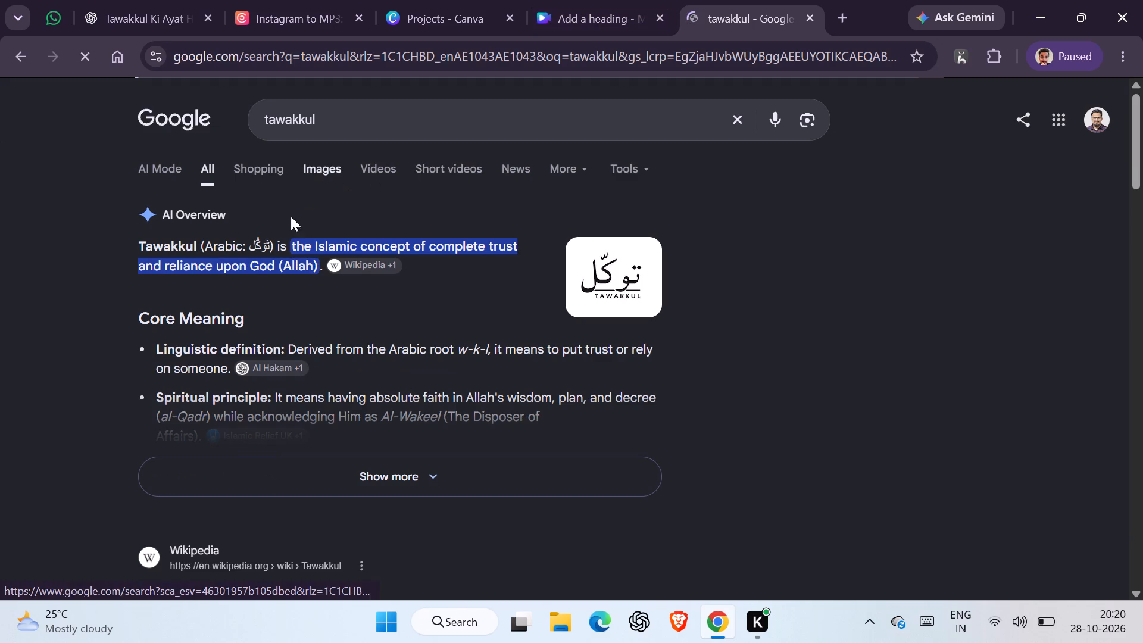
{"action": "left_click_drag", "start_coordinate": [271, 243], "coordinate": [248, 244]}
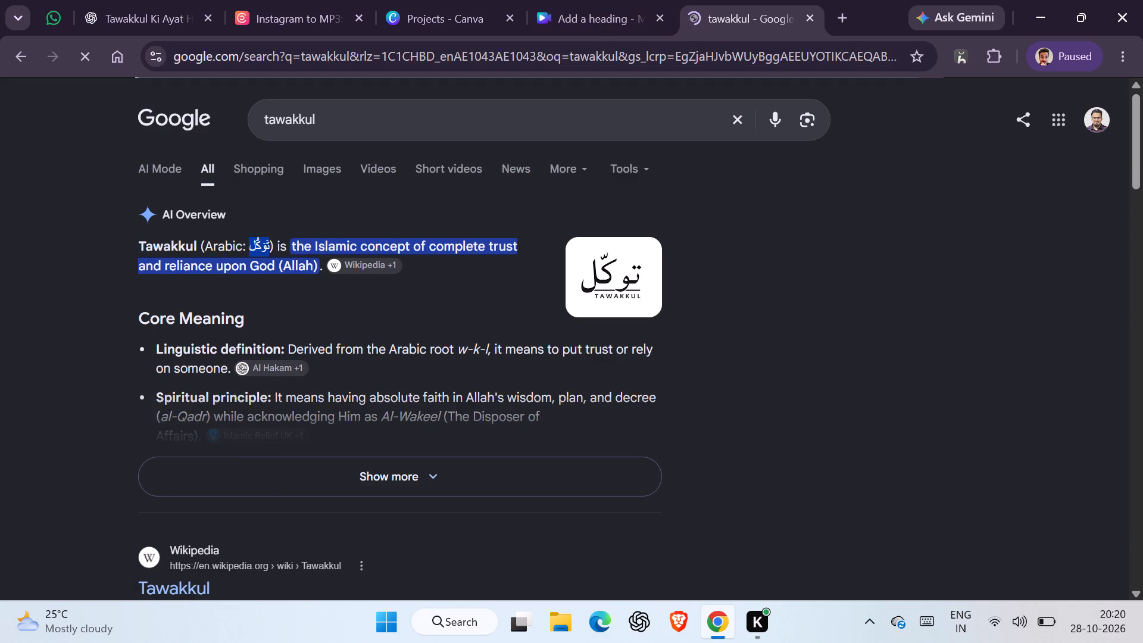
{"action": "key", "text": "ctrl+c"}
{"action": "key", "text": "ctrl+c"}
{"action": "key", "text": "ctrl+c"}
{"action": "left_click", "coordinate": [248, 244]}
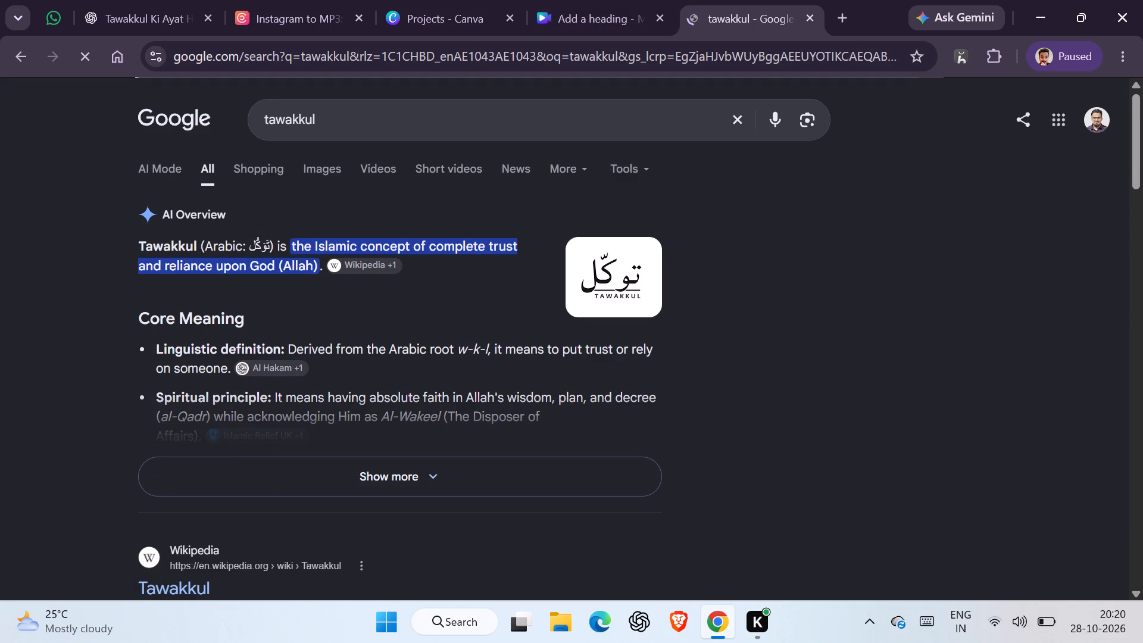
{"action": "left_click", "coordinate": [253, 244]}
{"action": "left_click", "coordinate": [264, 299]}
{"action": "double_click", "coordinate": [263, 246]}
{"action": "key", "text": "ctrl+c"}
{"action": "key", "text": "ctrl+c"}
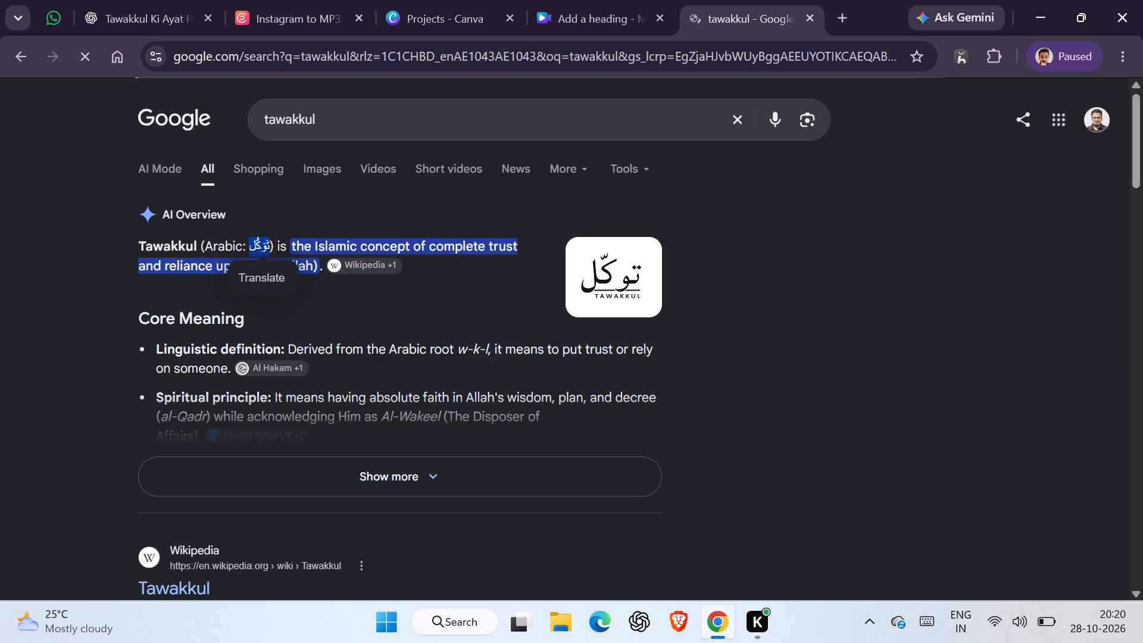
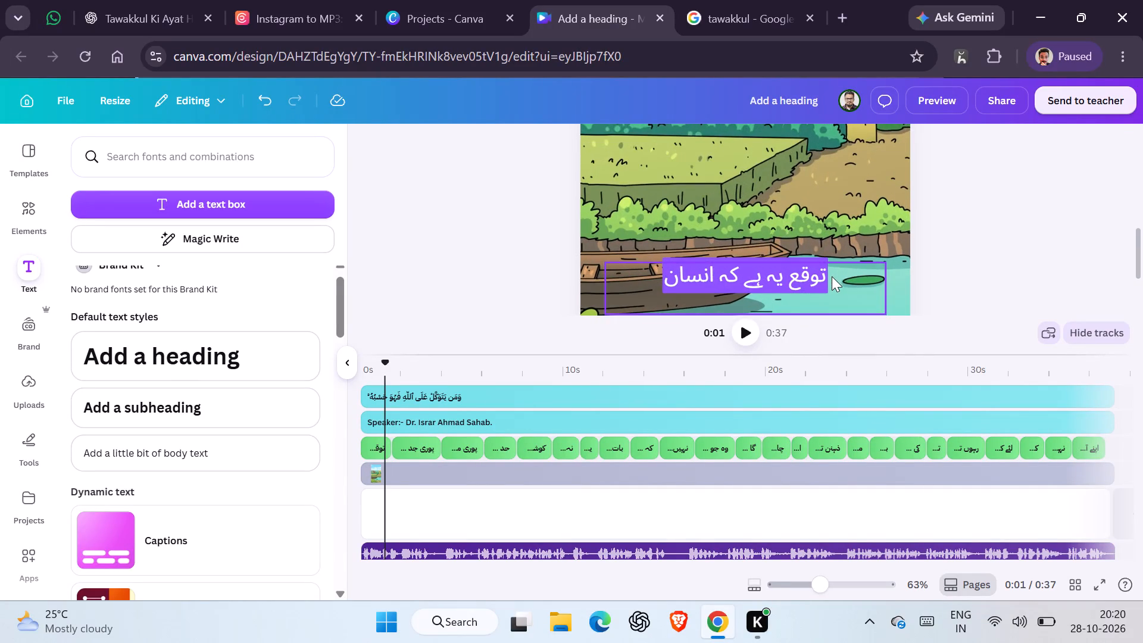
Replace the first word of the first caption with the copied Arabic word تَوَكُّل.
{"action": "double_click", "coordinate": [811, 285]}
{"action": "left_click", "coordinate": [832, 279]}
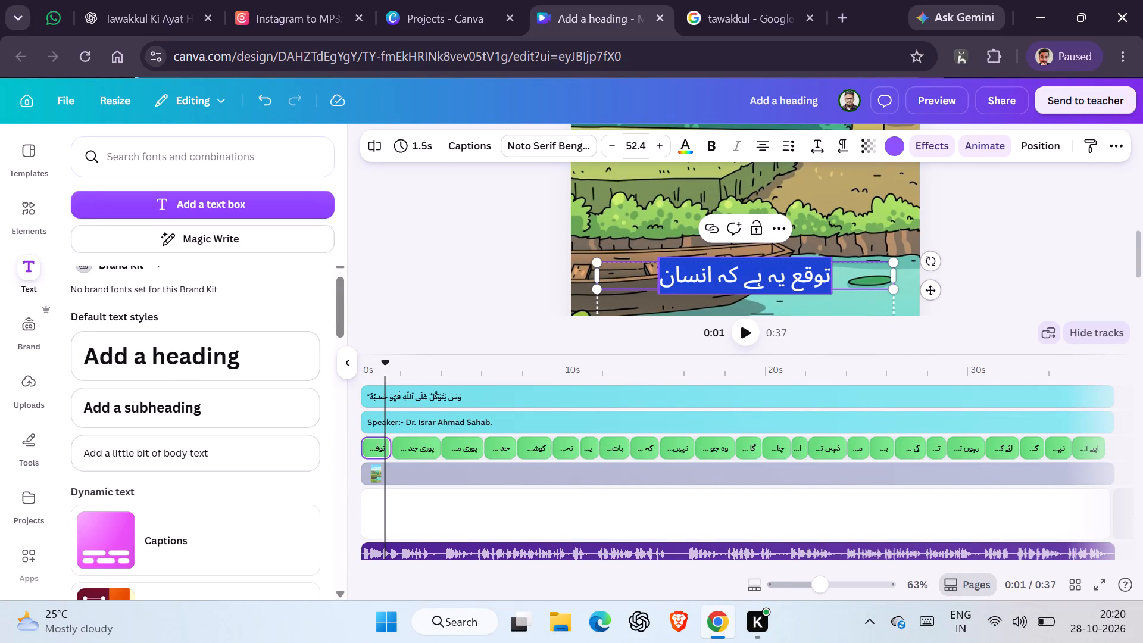
{"action": "key", "text": "BackSpace"}
{"action": "key", "text": "BackSpace"}
{"action": "key", "text": "BackSpace"}
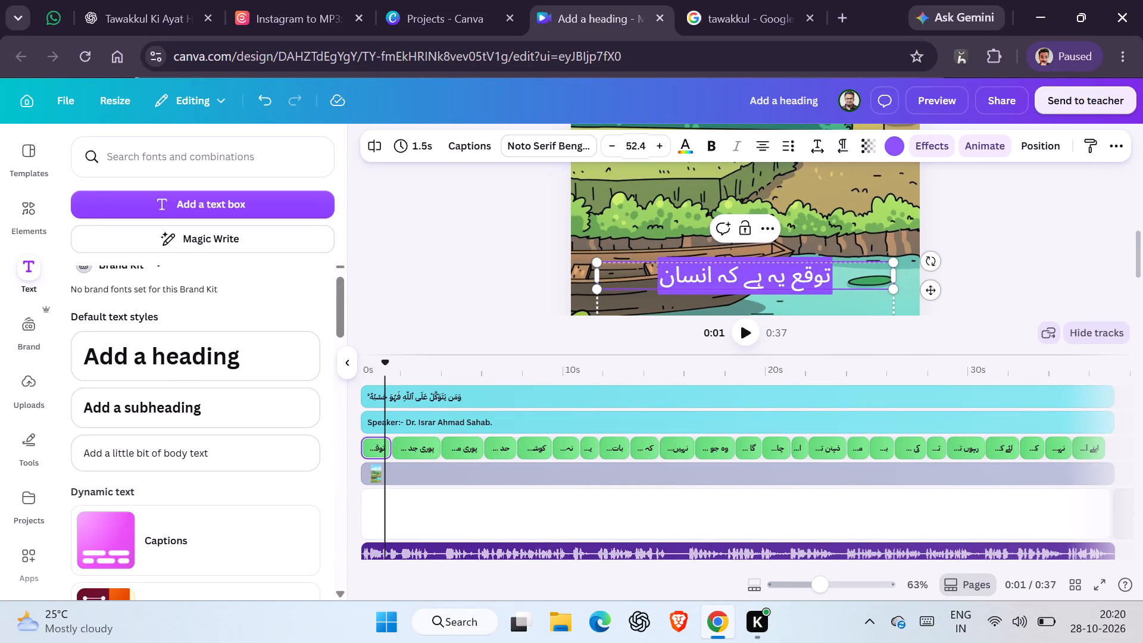
{"action": "left_click", "coordinate": [786, 276]}
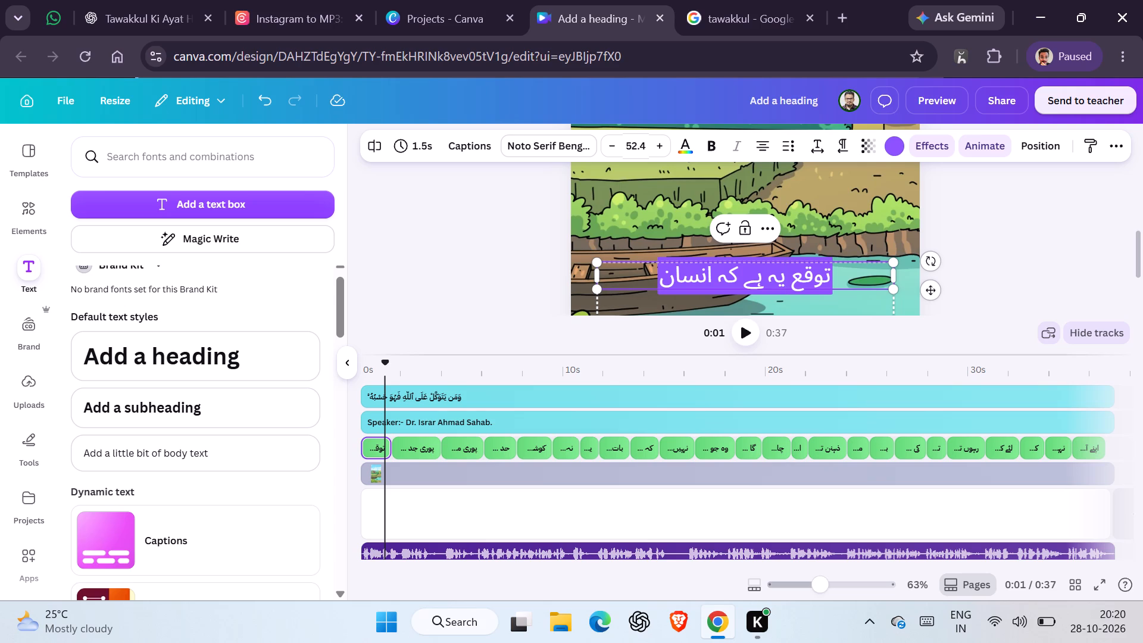
{"action": "key", "text": "Right"}
{"action": "key", "text": "BackSpace"}
{"action": "key", "text": "BackSpace"}
{"action": "key", "text": "BackSpace"}
{"action": "key", "text": "BackSpace"}
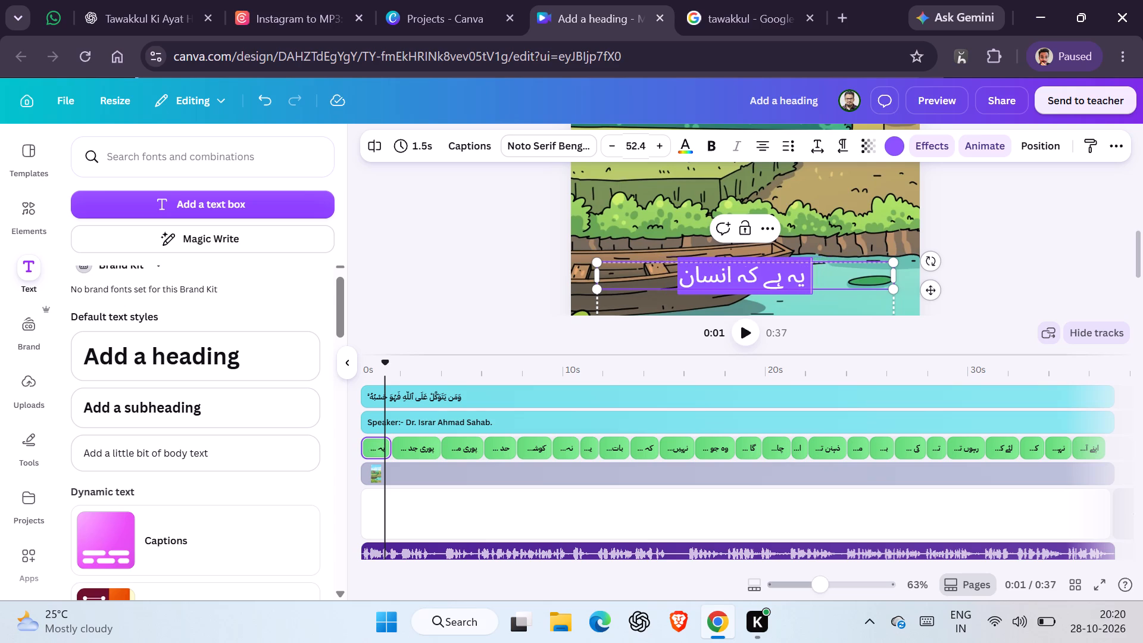
{"action": "key", "text": "ctrl+v"}
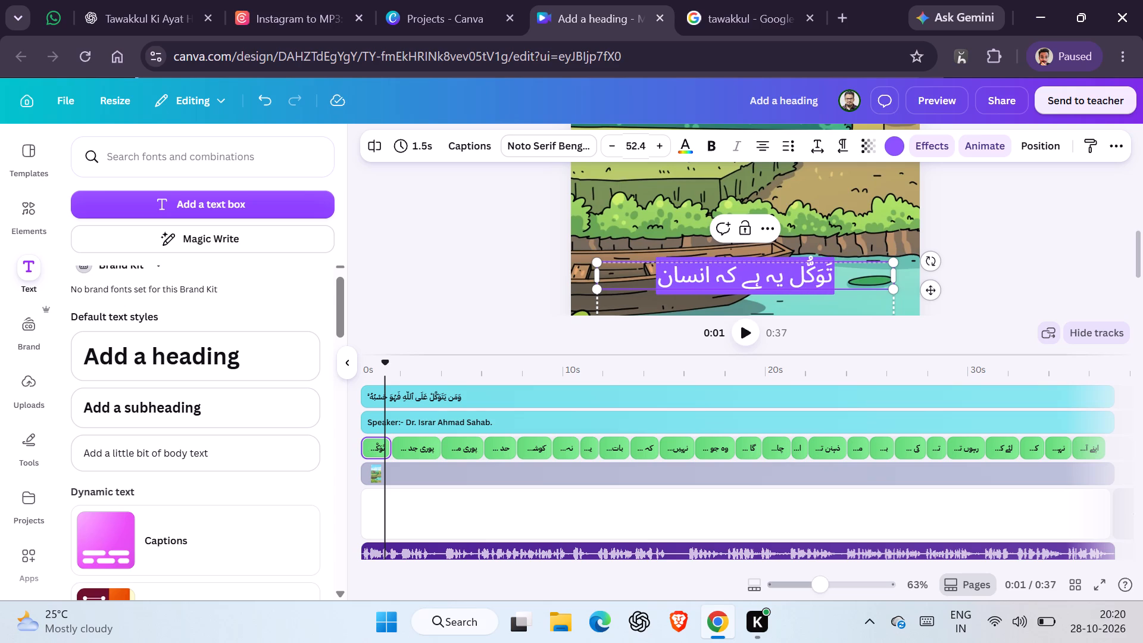
{"action": "left_click", "coordinate": [991, 266]}
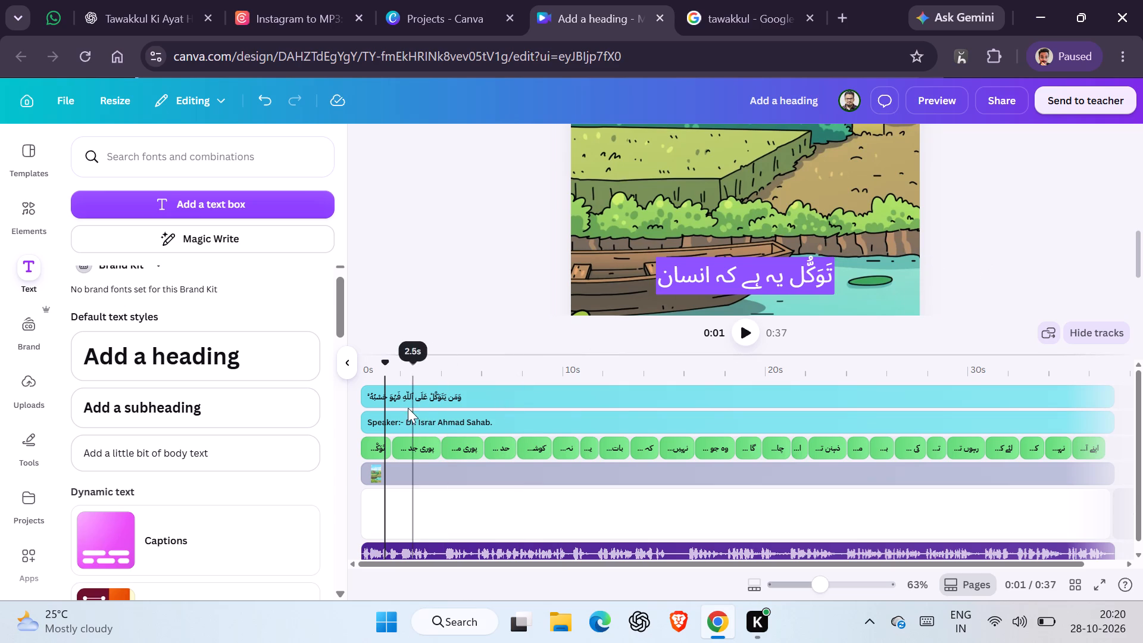
{"action": "left_click_drag", "start_coordinate": [385, 369], "coordinate": [363, 369]}
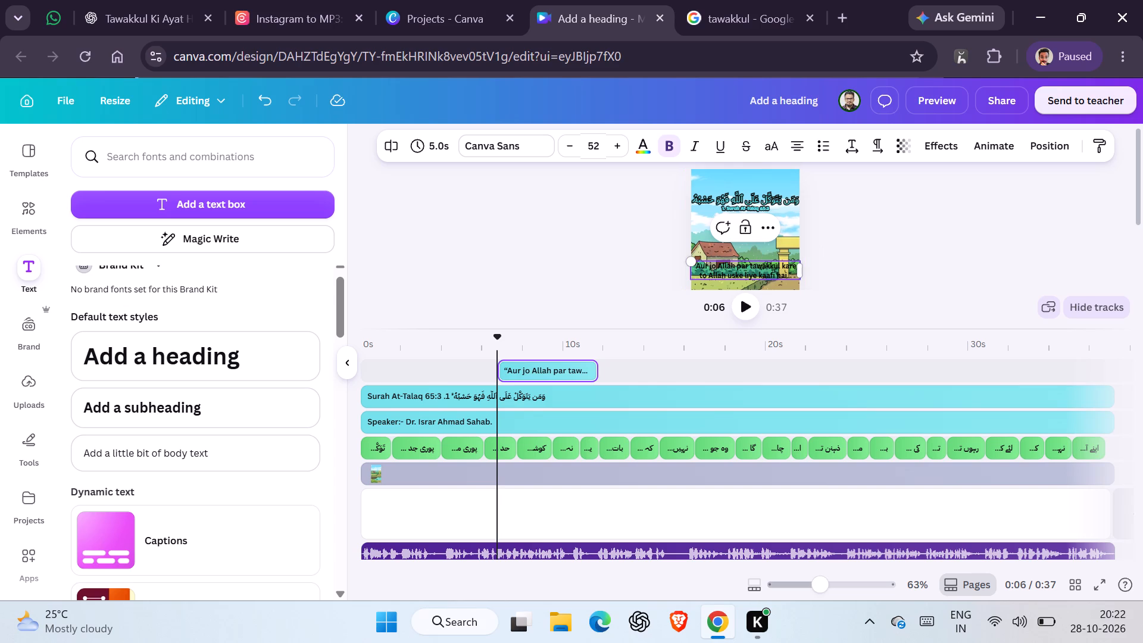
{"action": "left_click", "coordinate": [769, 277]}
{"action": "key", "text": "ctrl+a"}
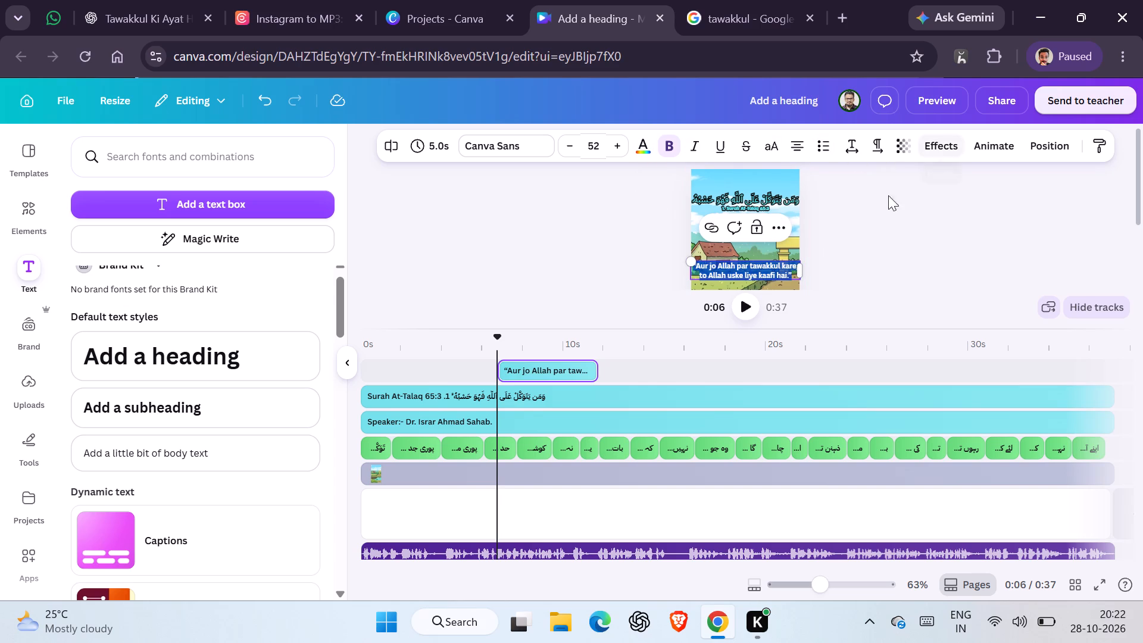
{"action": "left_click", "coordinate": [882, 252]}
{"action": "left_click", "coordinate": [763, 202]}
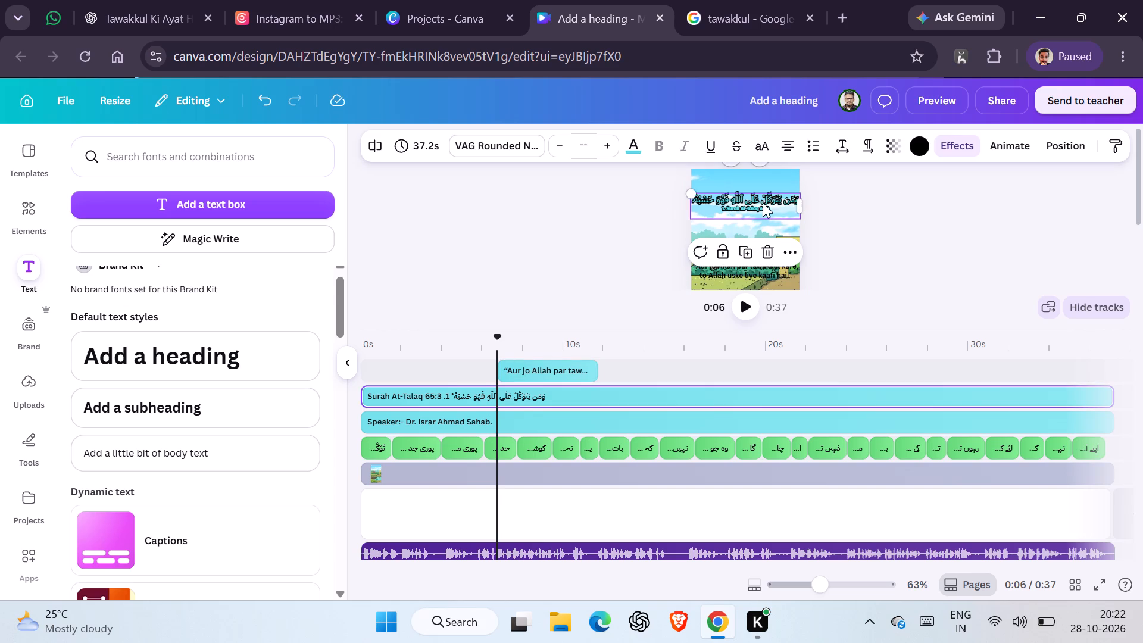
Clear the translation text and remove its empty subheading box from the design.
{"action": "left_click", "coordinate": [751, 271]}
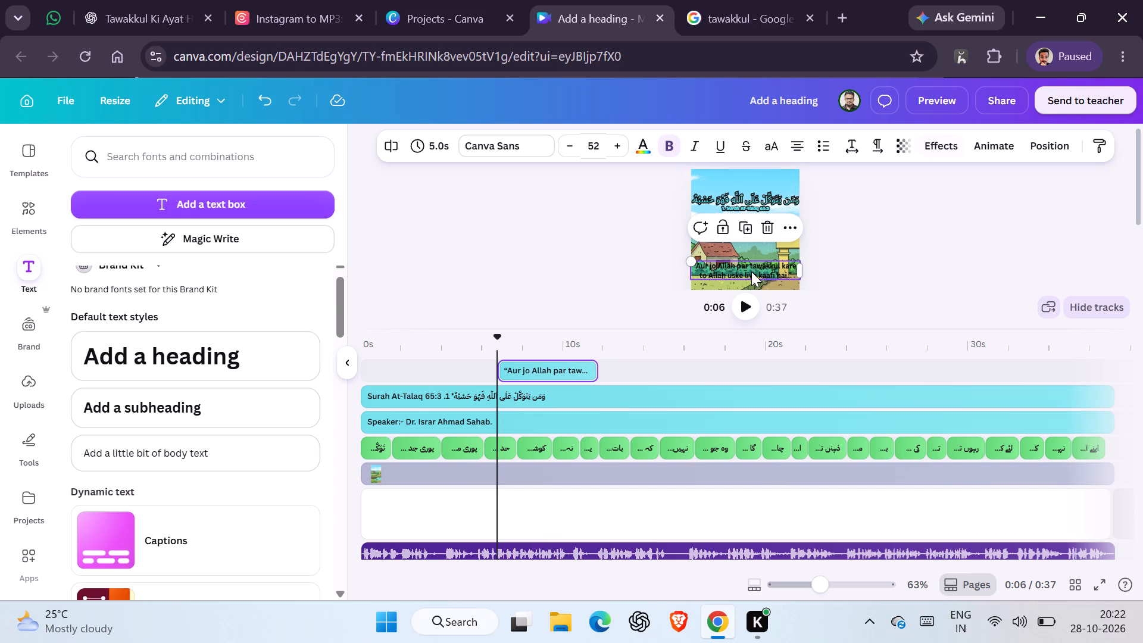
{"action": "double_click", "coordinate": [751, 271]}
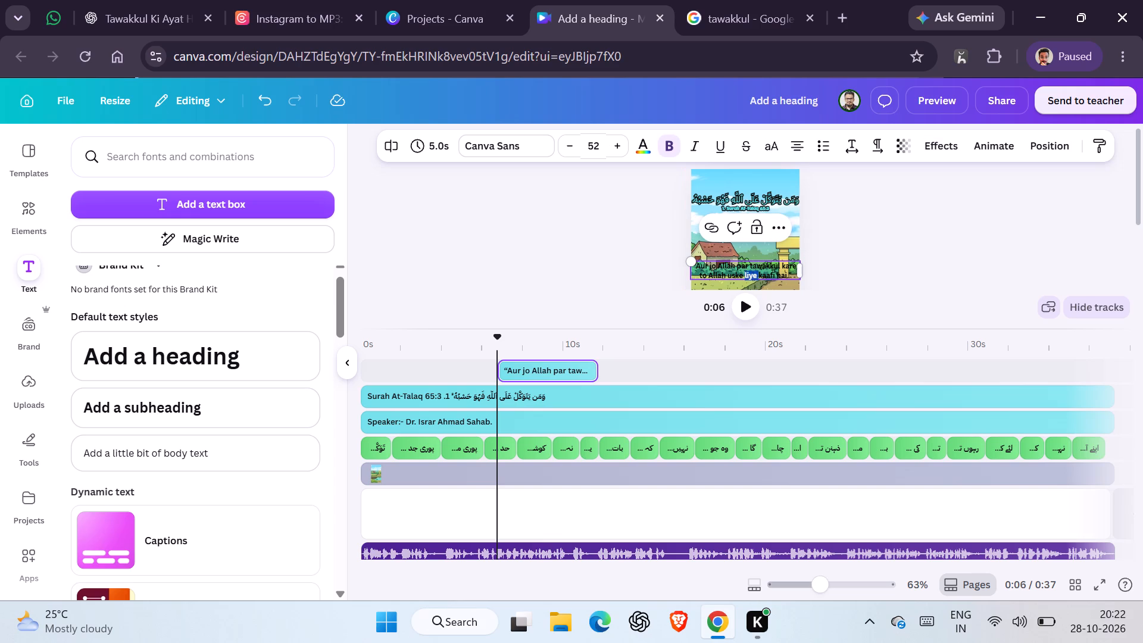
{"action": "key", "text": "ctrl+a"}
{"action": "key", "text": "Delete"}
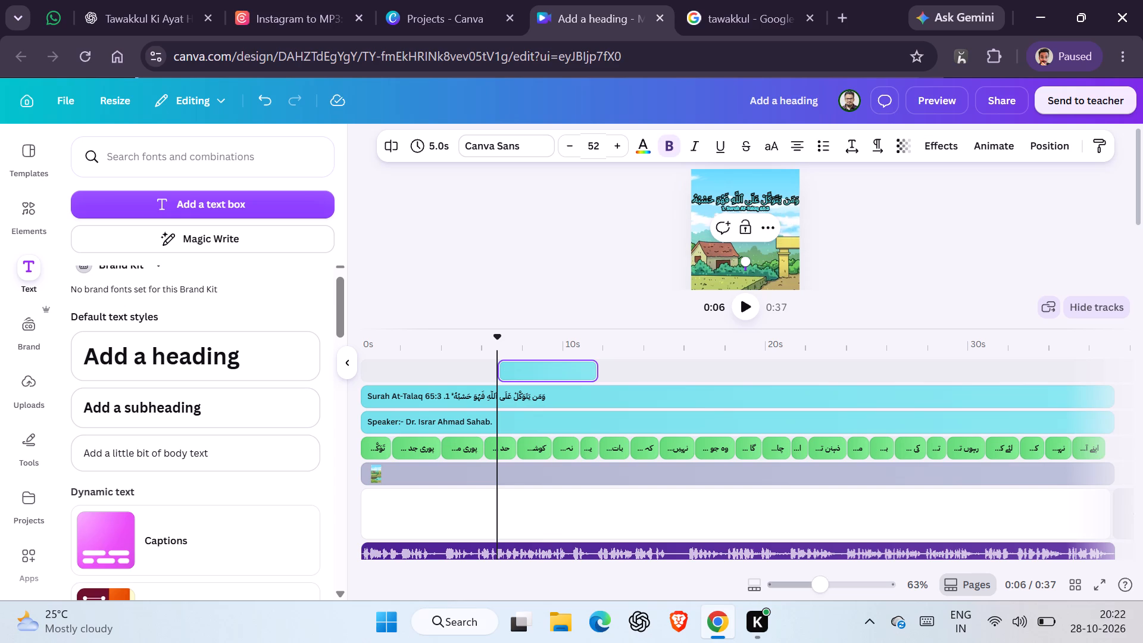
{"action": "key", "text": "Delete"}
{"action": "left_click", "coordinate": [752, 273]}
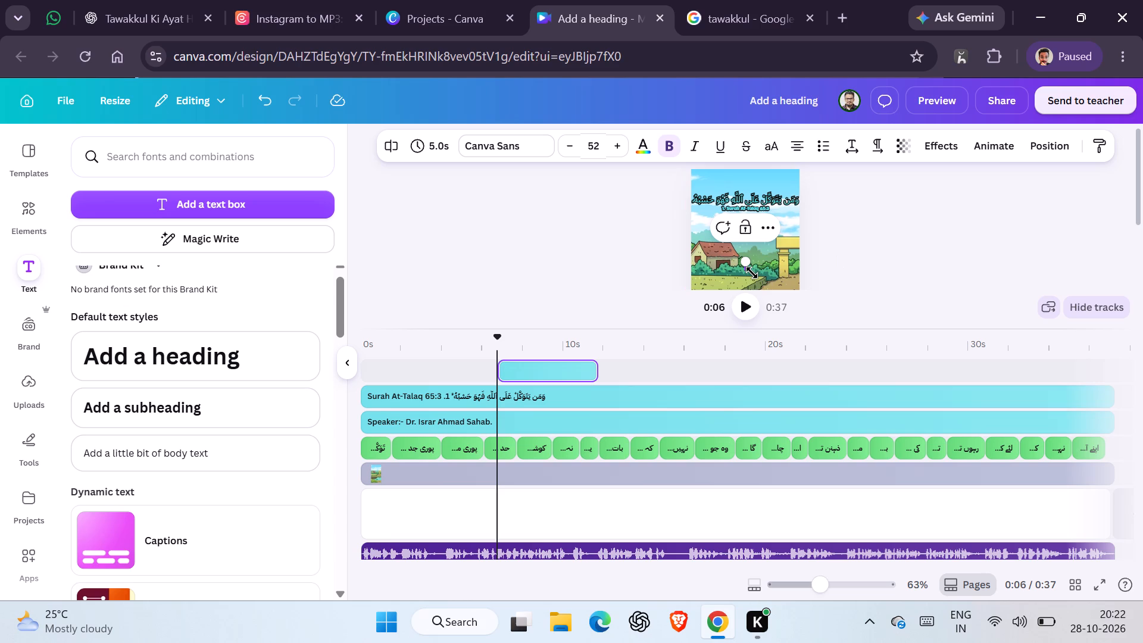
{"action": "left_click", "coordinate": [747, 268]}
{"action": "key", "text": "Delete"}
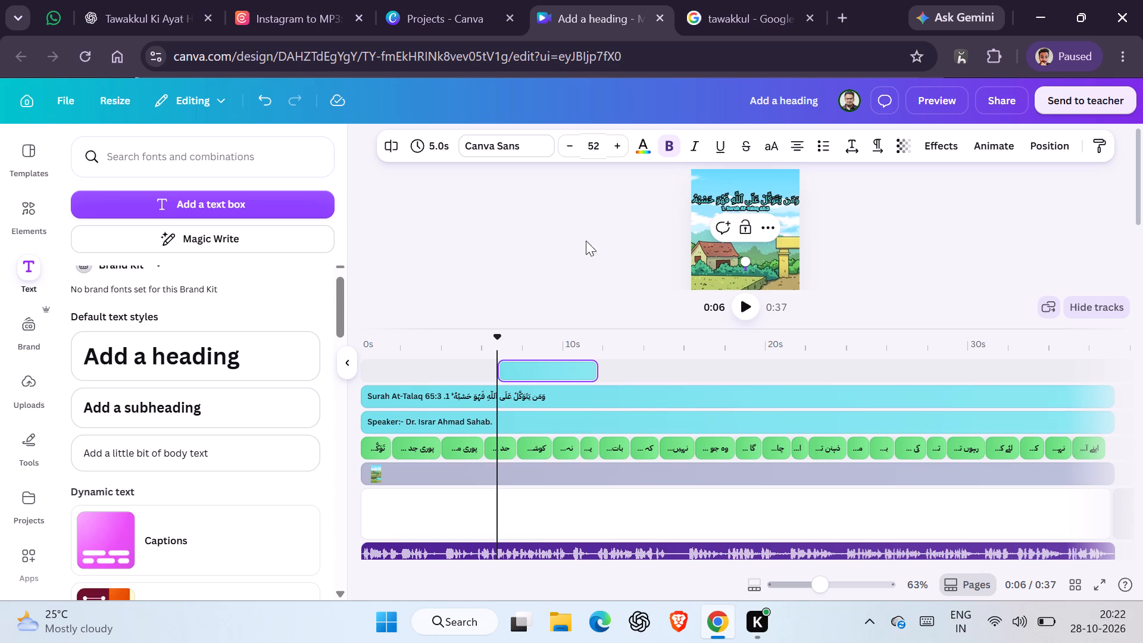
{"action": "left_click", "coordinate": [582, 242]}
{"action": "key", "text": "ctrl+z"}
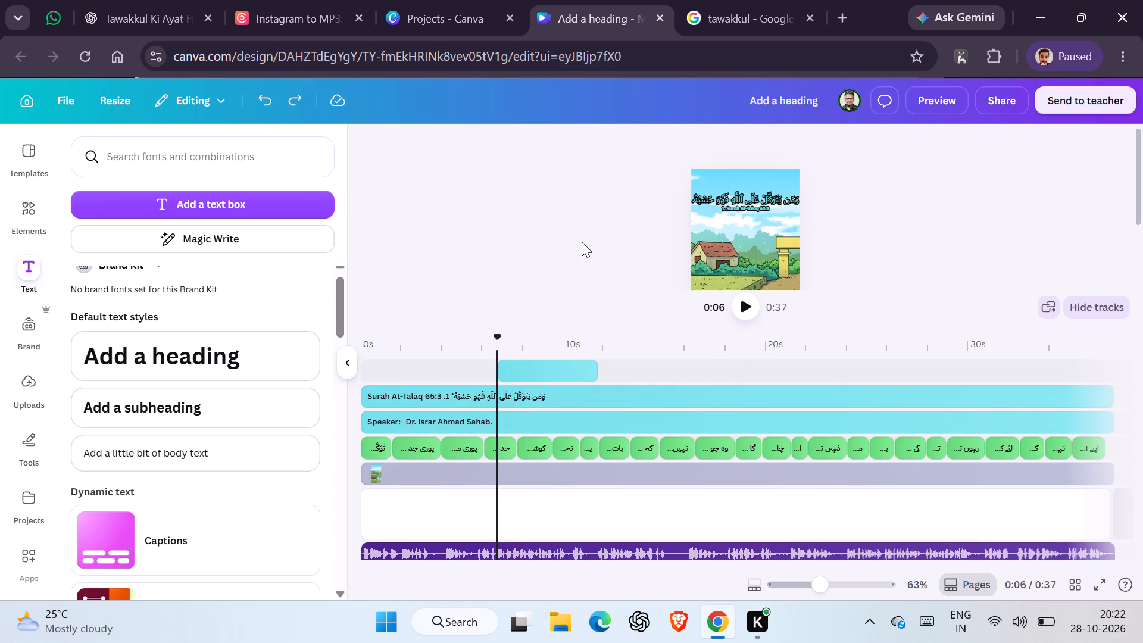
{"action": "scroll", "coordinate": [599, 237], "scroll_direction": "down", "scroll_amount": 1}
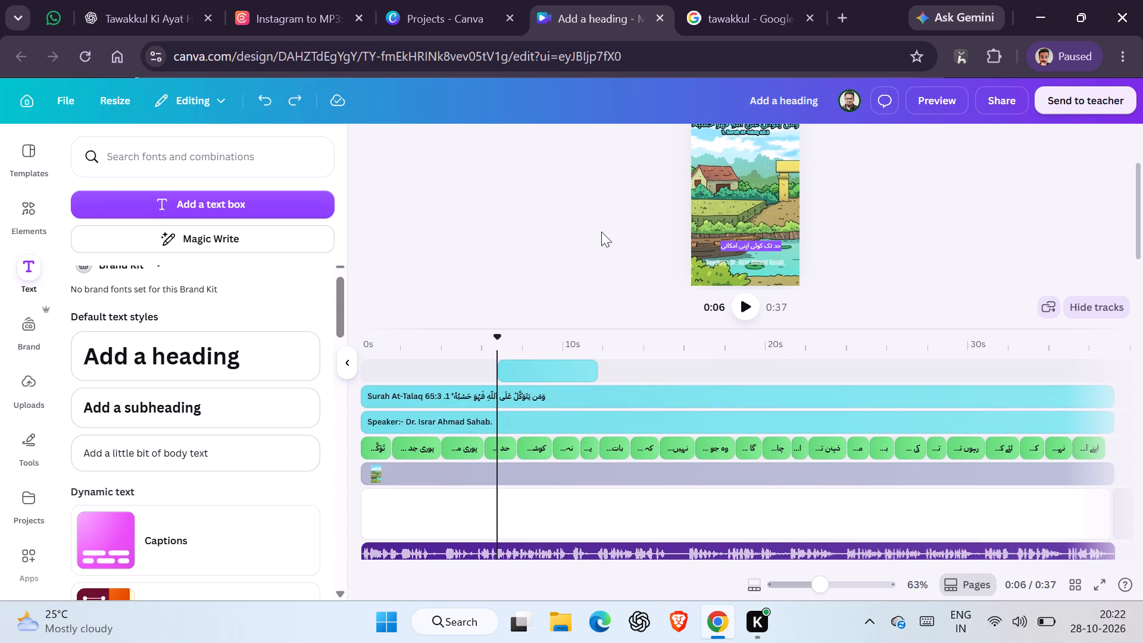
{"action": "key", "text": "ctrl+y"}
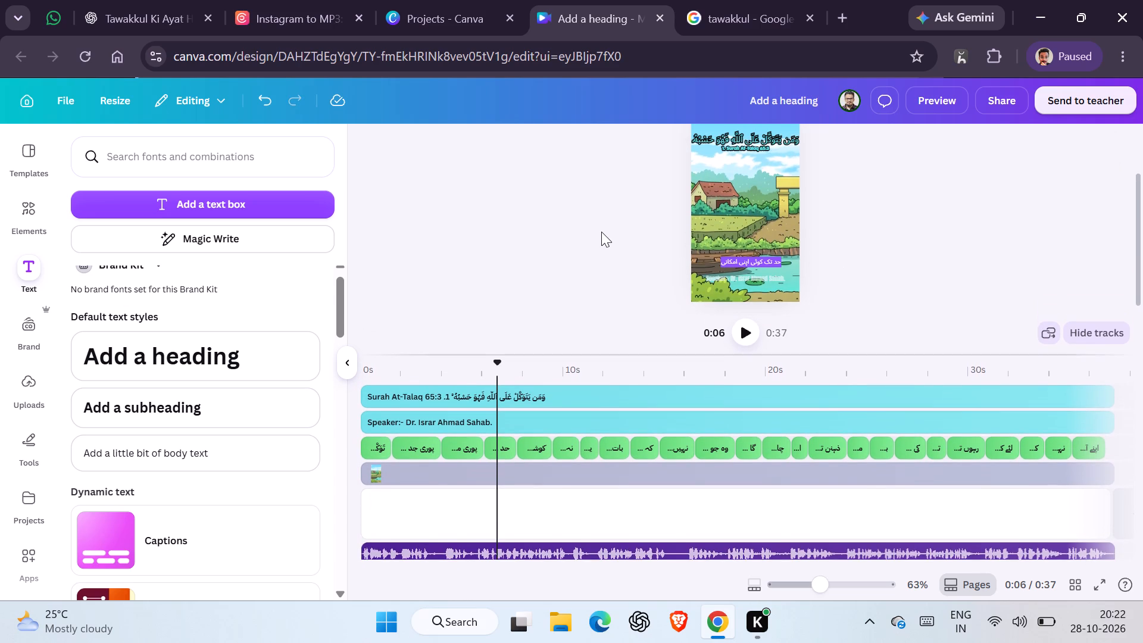
Play the video from the beginning and continue in full screen to check the verse, captions and speaker credit.
{"action": "left_click", "coordinate": [619, 257]}
{"action": "double_click", "coordinate": [411, 379]}
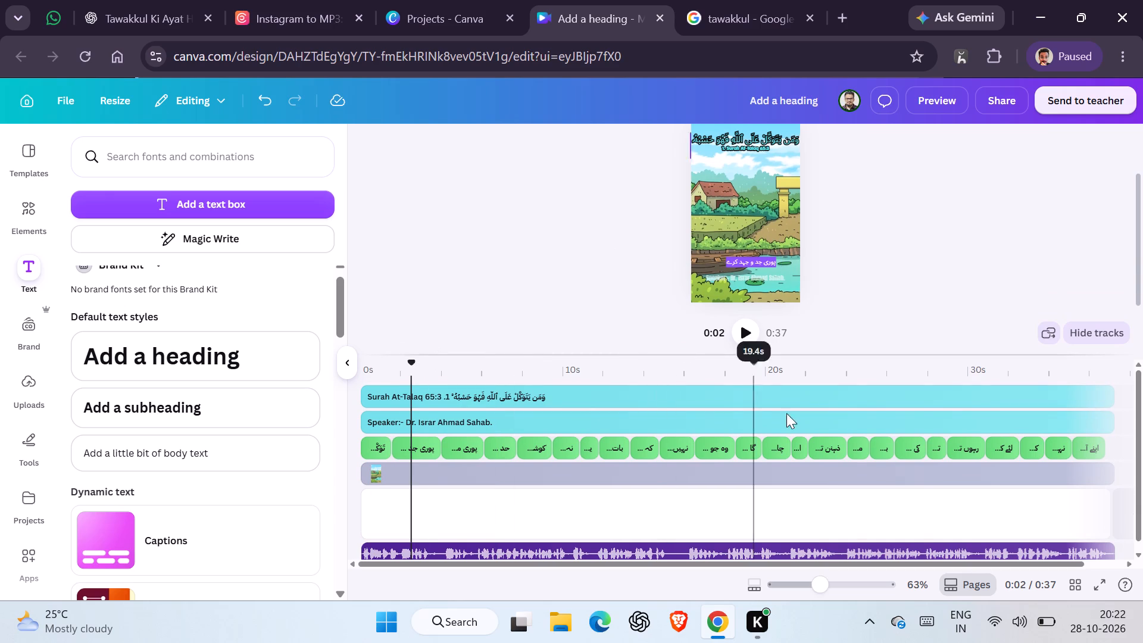
{"action": "scroll", "coordinate": [499, 396], "scroll_direction": "left", "scroll_amount": 2}
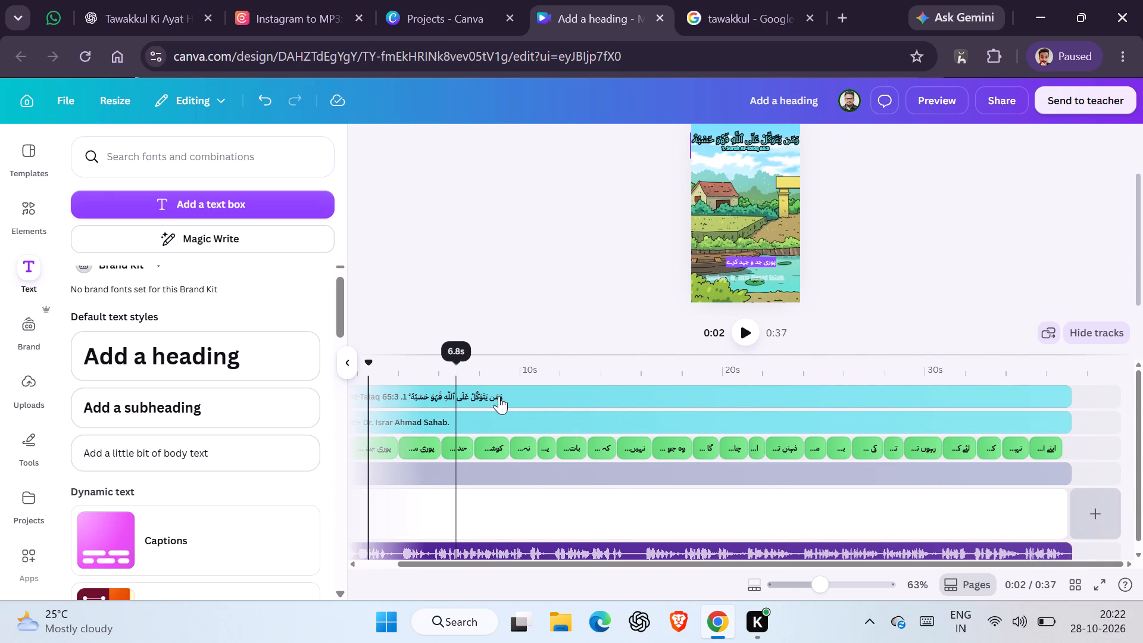
{"action": "scroll", "coordinate": [499, 396], "scroll_direction": "left", "scroll_amount": 1}
{"action": "scroll", "coordinate": [499, 396], "scroll_direction": "right", "scroll_amount": 3}
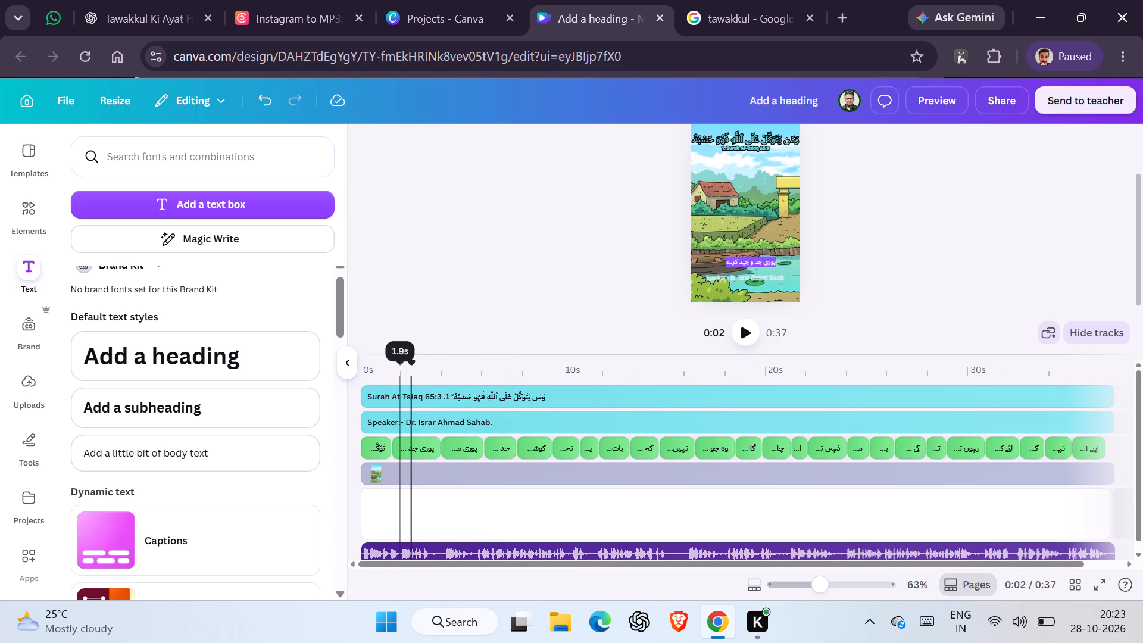
{"action": "left_click_drag", "start_coordinate": [413, 363], "coordinate": [342, 367]}
{"action": "key", "text": "space"}
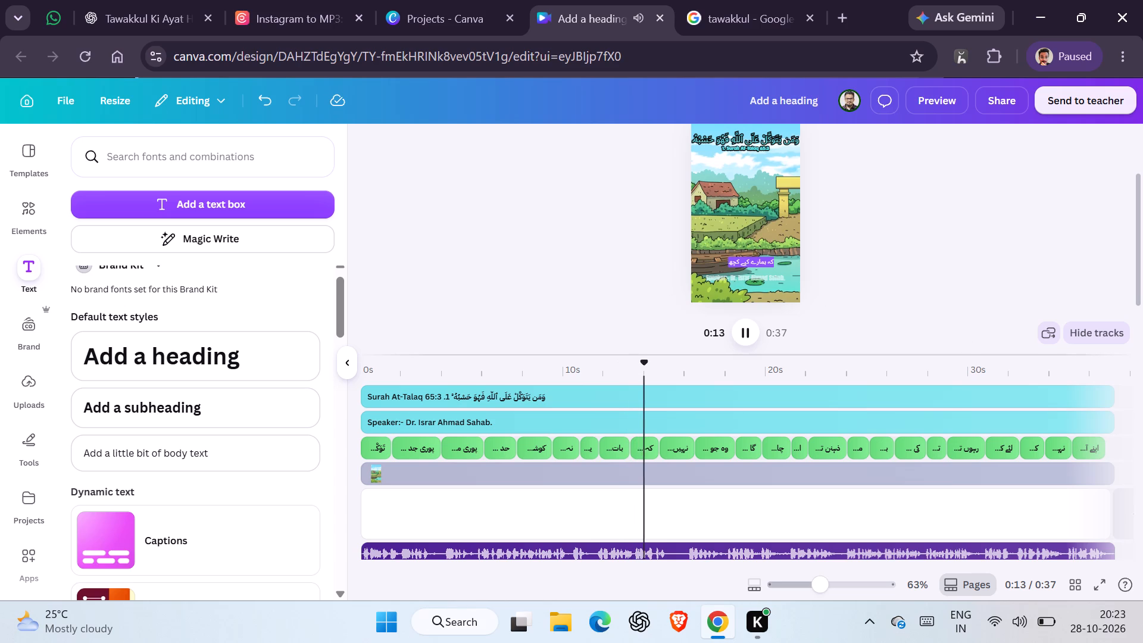
{"action": "left_click", "coordinate": [1104, 583]}
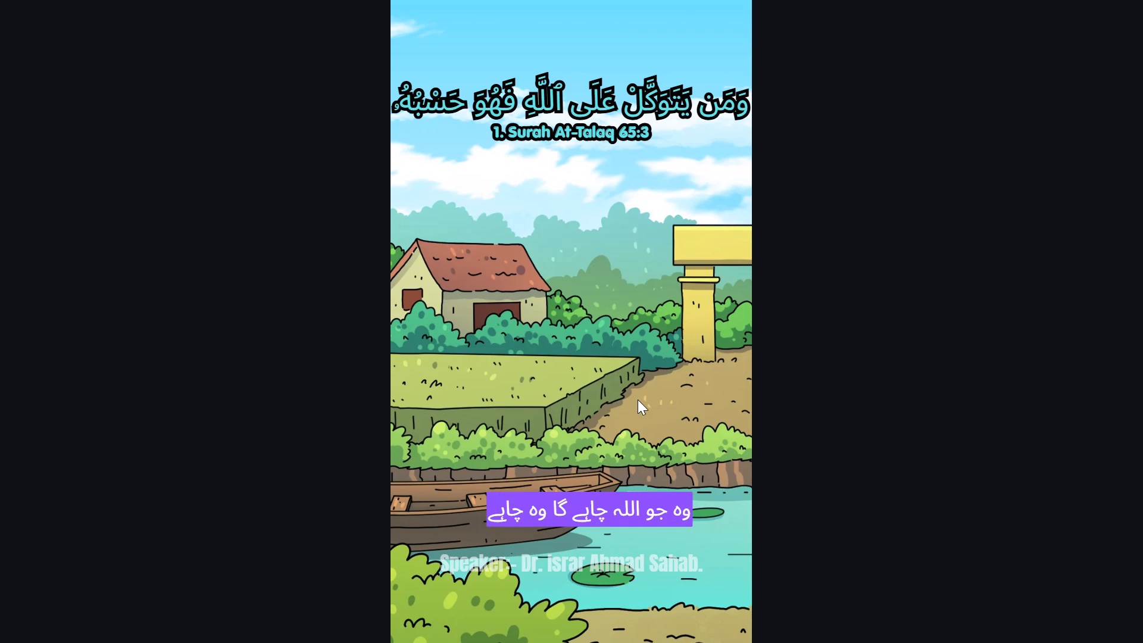
Leave the full-screen preview and capitalise the first letter of the speaker's first name, an "I", in the speaker credit.
{"action": "key", "text": "Escape"}
{"action": "scroll", "coordinate": [730, 301], "scroll_direction": "down", "scroll_amount": 1}
{"action": "double_click", "coordinate": [745, 277]}
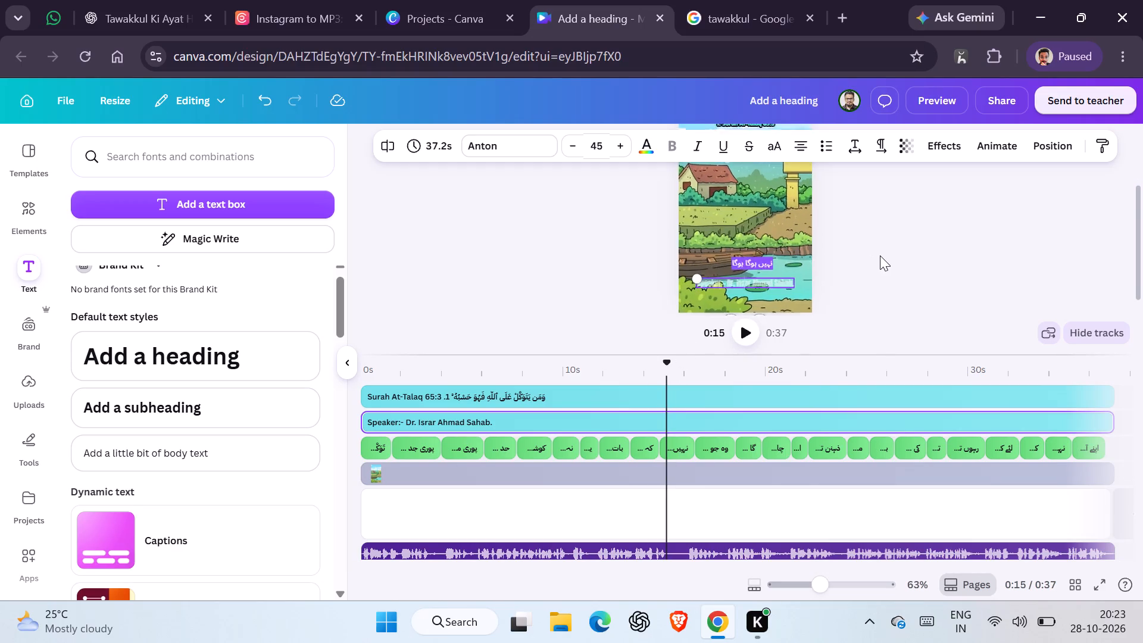
{"action": "scroll", "coordinate": [704, 310], "scroll_direction": "down", "scroll_amount": 1}
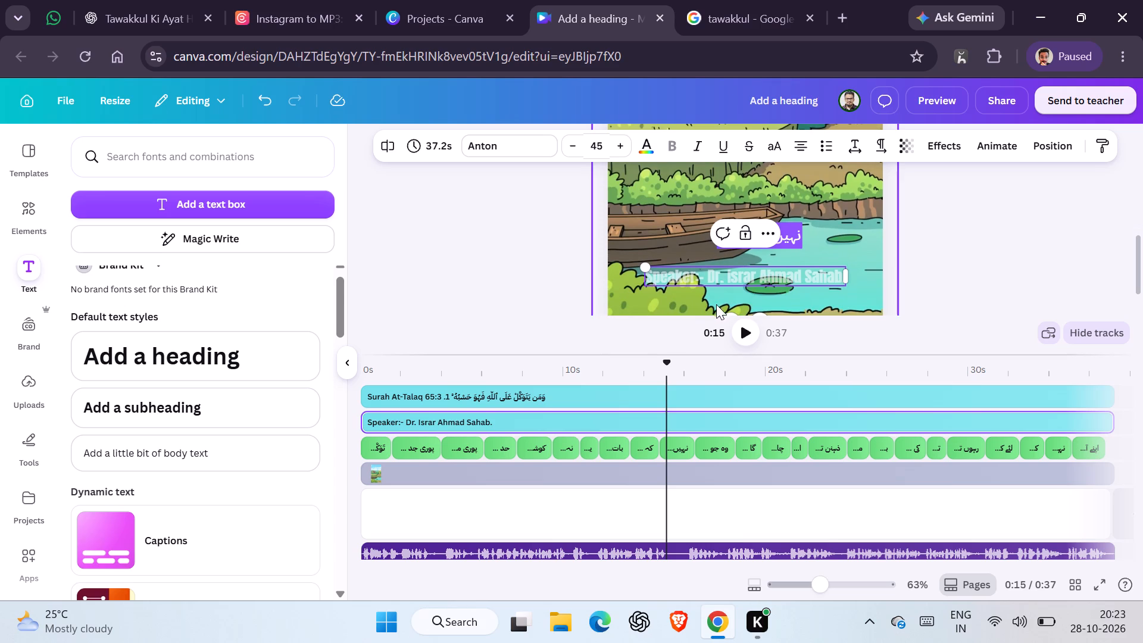
{"action": "left_click", "coordinate": [727, 276]}
{"action": "key", "text": "Right"}
{"action": "key", "text": "BackSpace"}
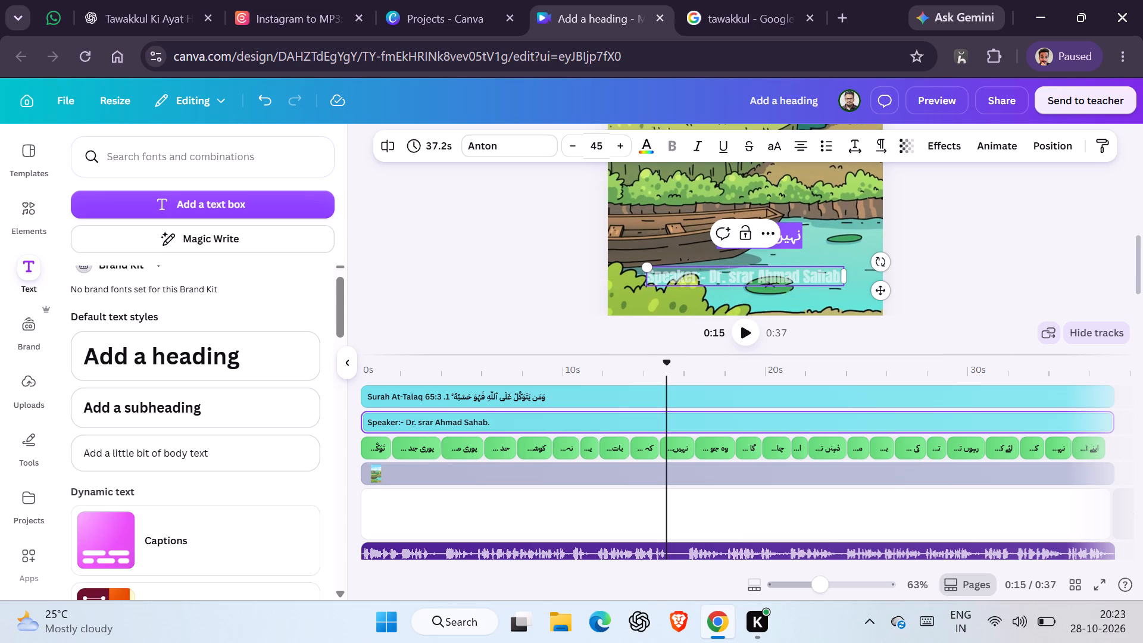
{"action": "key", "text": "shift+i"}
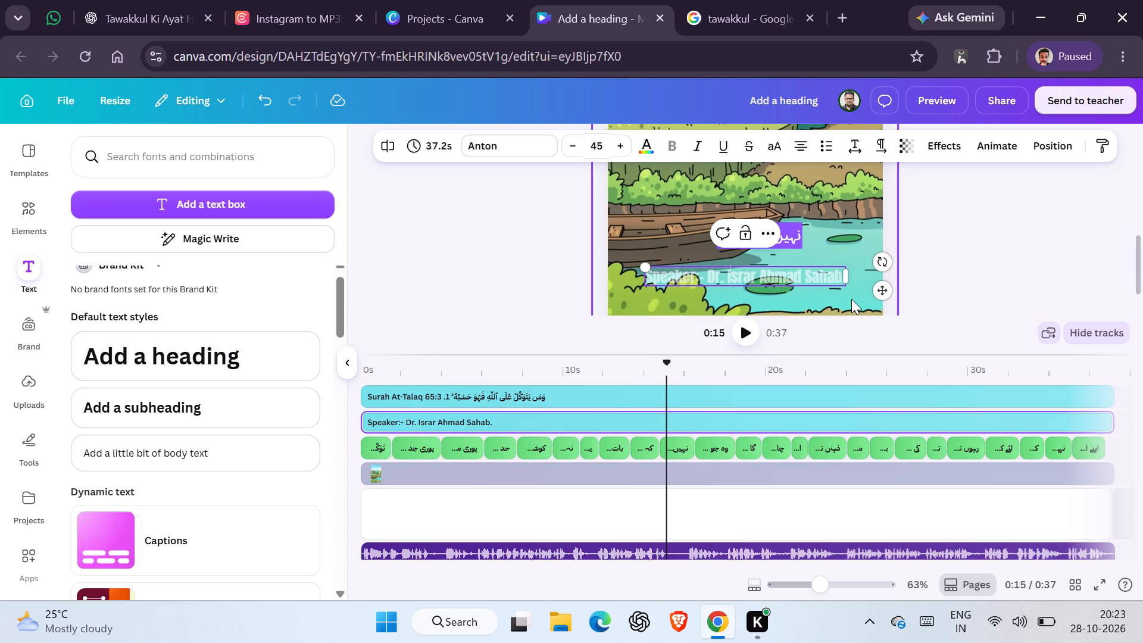
{"action": "left_click", "coordinate": [951, 278]}
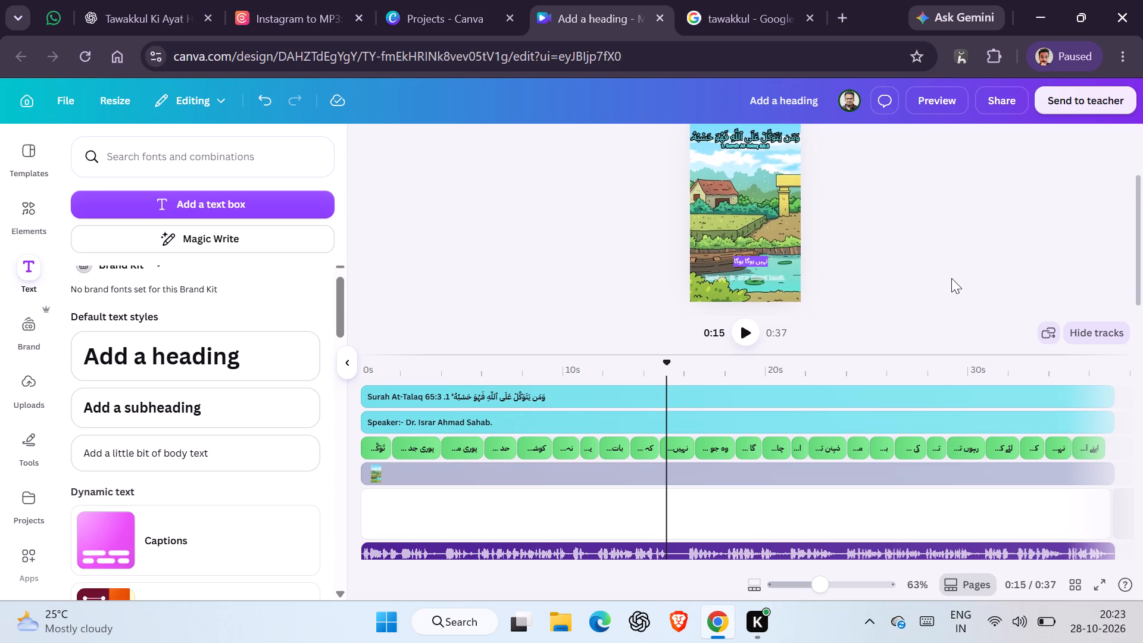
{"action": "scroll", "coordinate": [543, 238], "scroll_direction": "up", "scroll_amount": 1}
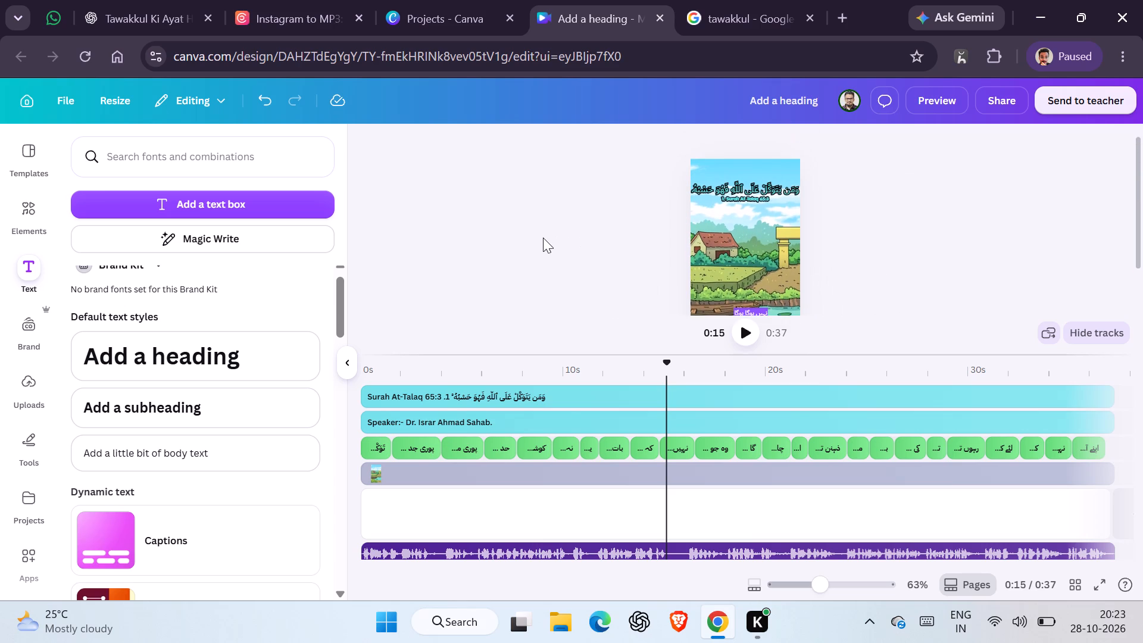
{"action": "scroll", "coordinate": [543, 238], "scroll_direction": "down", "scroll_amount": 1}
Close the Google search page for "tawakkul" and open a new blank browser tab.
{"action": "left_click", "coordinate": [755, 0]}
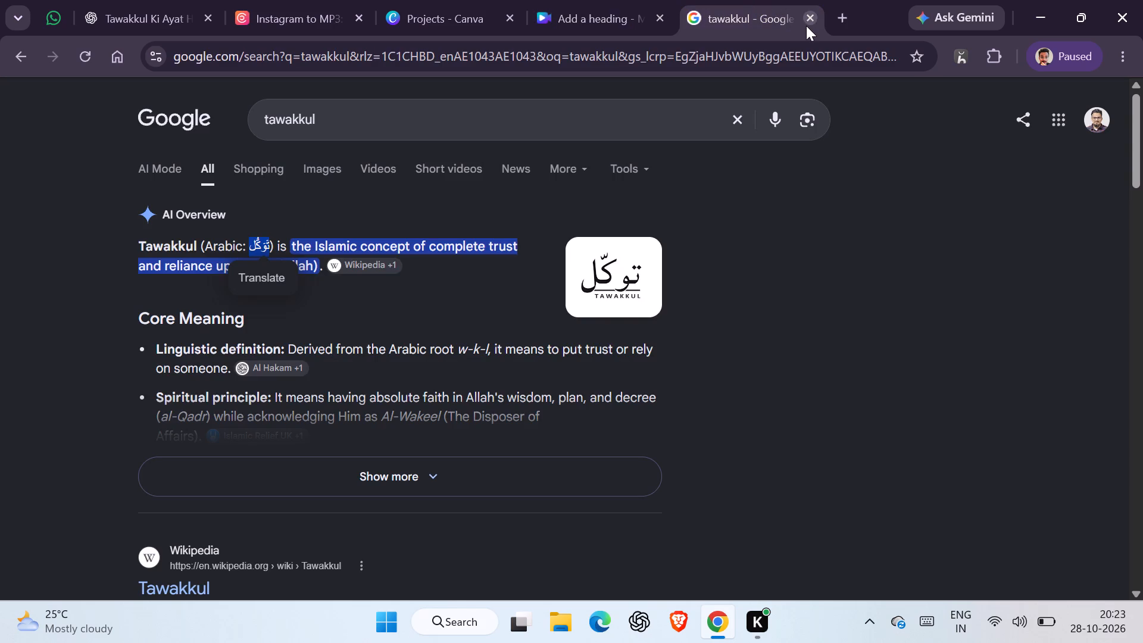
{"action": "left_click", "coordinate": [806, 26]}
{"action": "left_click", "coordinate": [839, 13]}
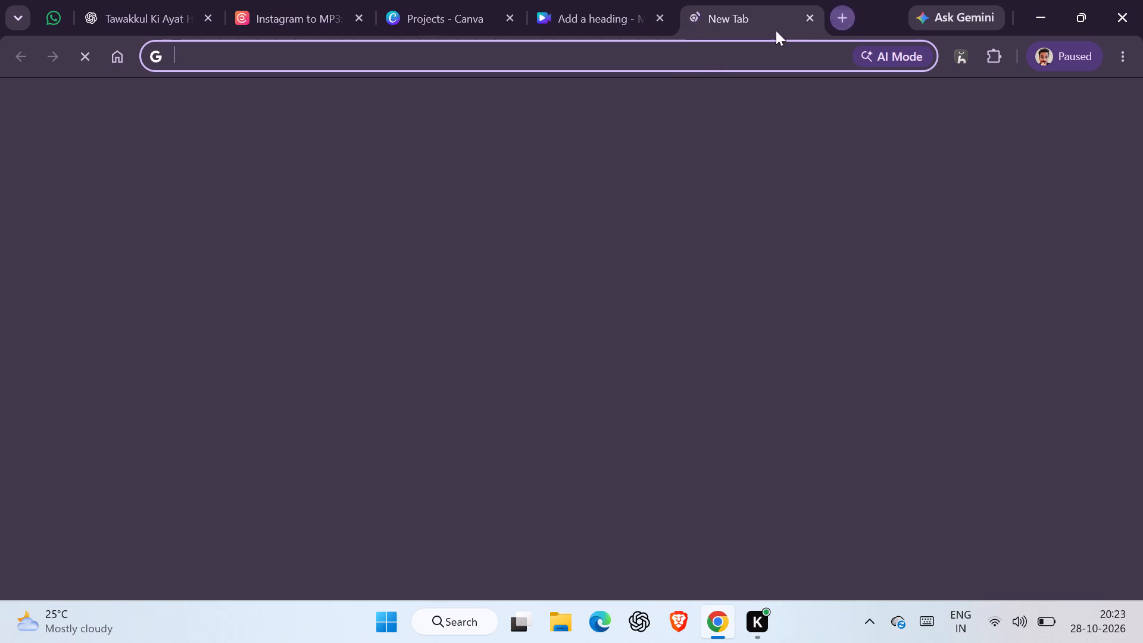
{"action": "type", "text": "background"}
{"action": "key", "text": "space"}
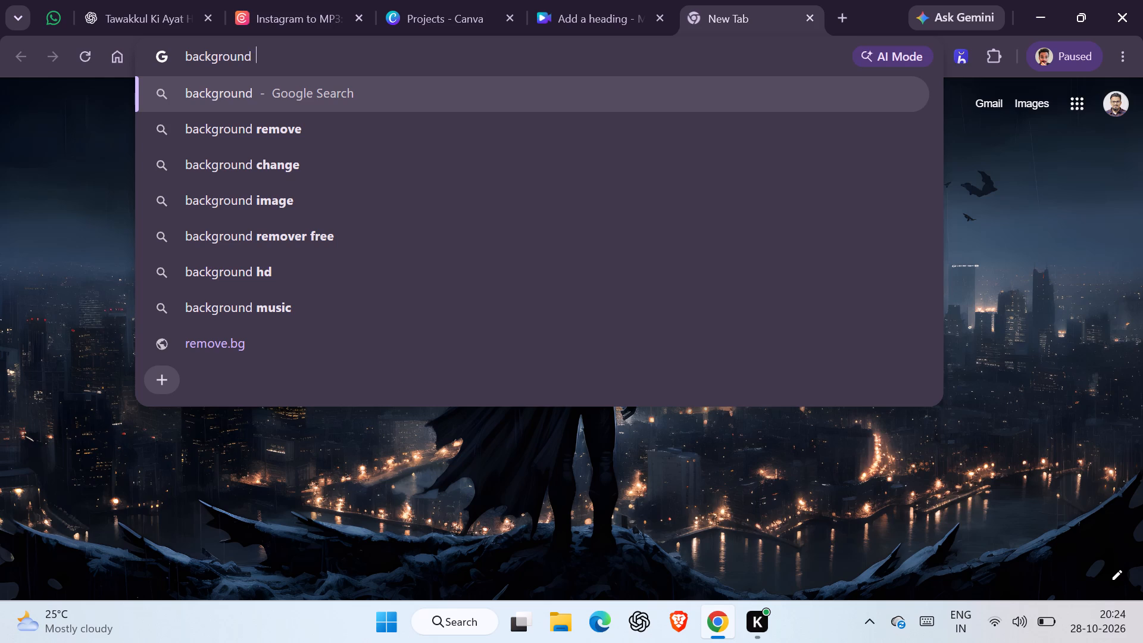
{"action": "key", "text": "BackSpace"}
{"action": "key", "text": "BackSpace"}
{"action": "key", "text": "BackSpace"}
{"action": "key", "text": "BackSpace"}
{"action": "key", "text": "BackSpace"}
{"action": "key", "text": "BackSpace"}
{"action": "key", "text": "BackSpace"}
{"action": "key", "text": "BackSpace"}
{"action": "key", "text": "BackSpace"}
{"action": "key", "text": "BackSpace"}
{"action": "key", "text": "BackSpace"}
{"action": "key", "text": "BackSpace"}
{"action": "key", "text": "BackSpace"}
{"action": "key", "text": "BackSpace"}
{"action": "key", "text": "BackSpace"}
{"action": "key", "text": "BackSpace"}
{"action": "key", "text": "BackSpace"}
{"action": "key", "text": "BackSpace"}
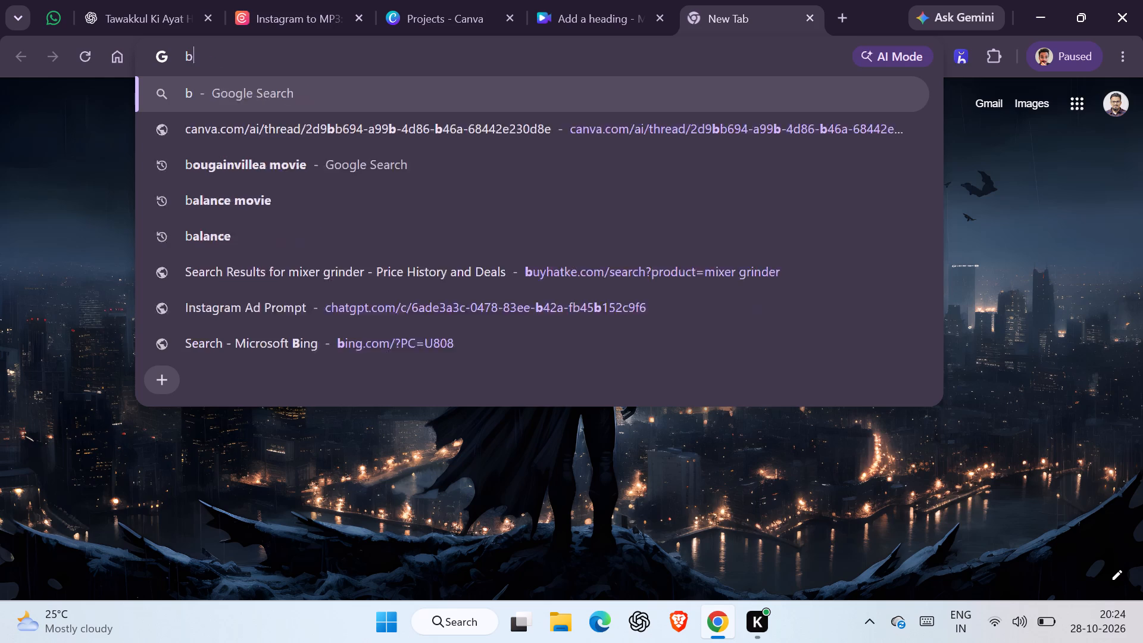
Search Google for “islamic vocal background music no copyright” and open the Pixabay Islamic background music result.
{"action": "type", "text": "islamic background voca"}
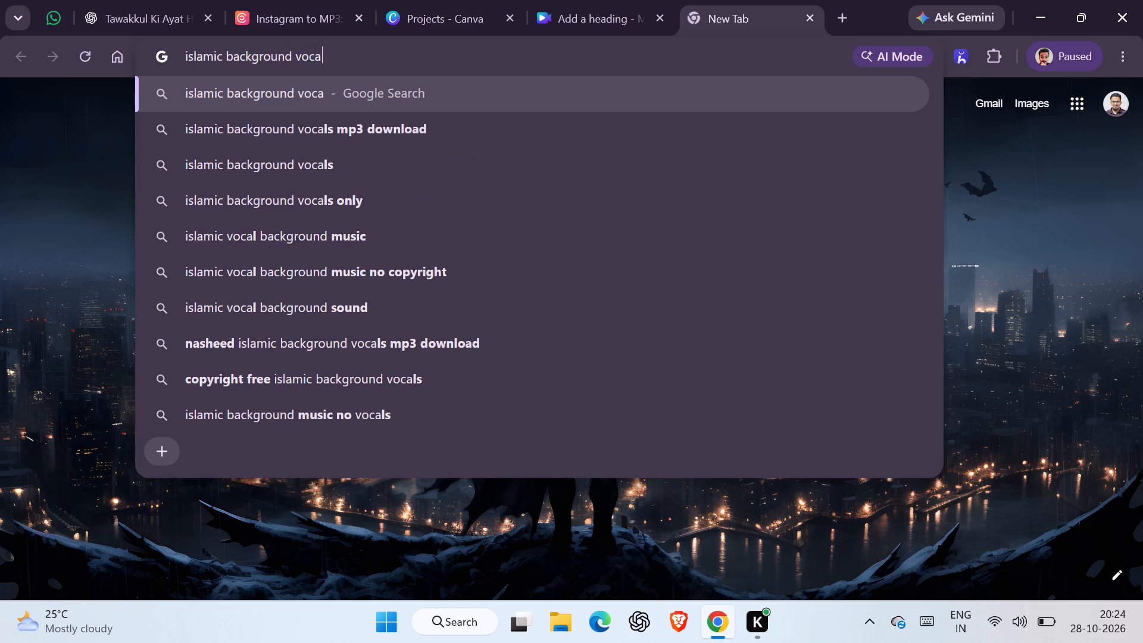
{"action": "left_click", "coordinate": [440, 267]}
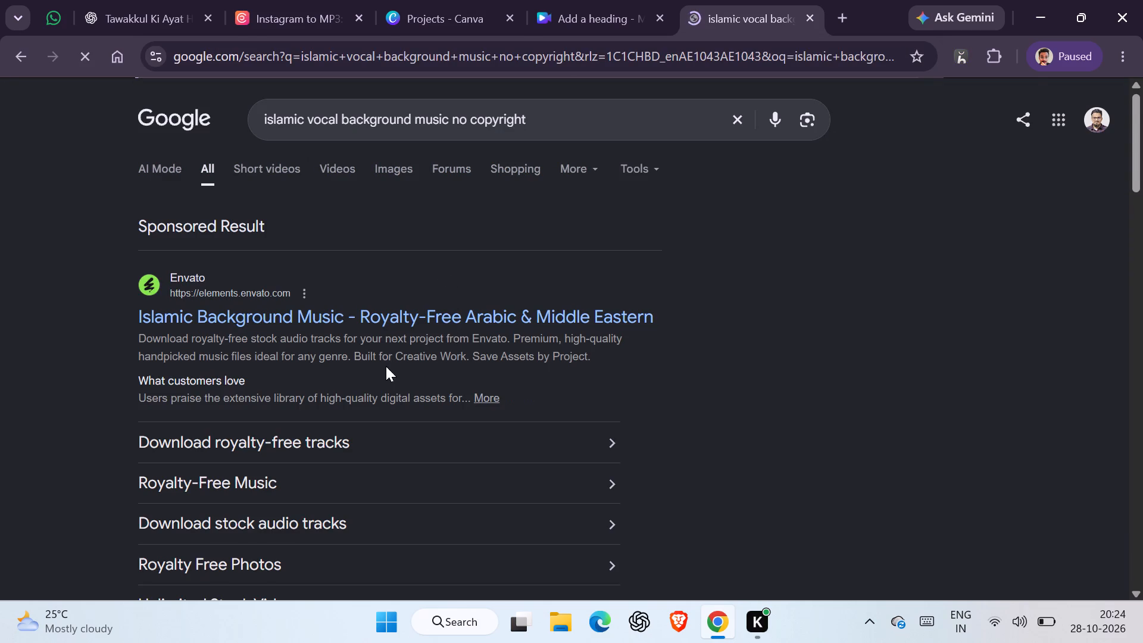
{"action": "scroll", "coordinate": [386, 366], "scroll_direction": "down", "scroll_amount": 2}
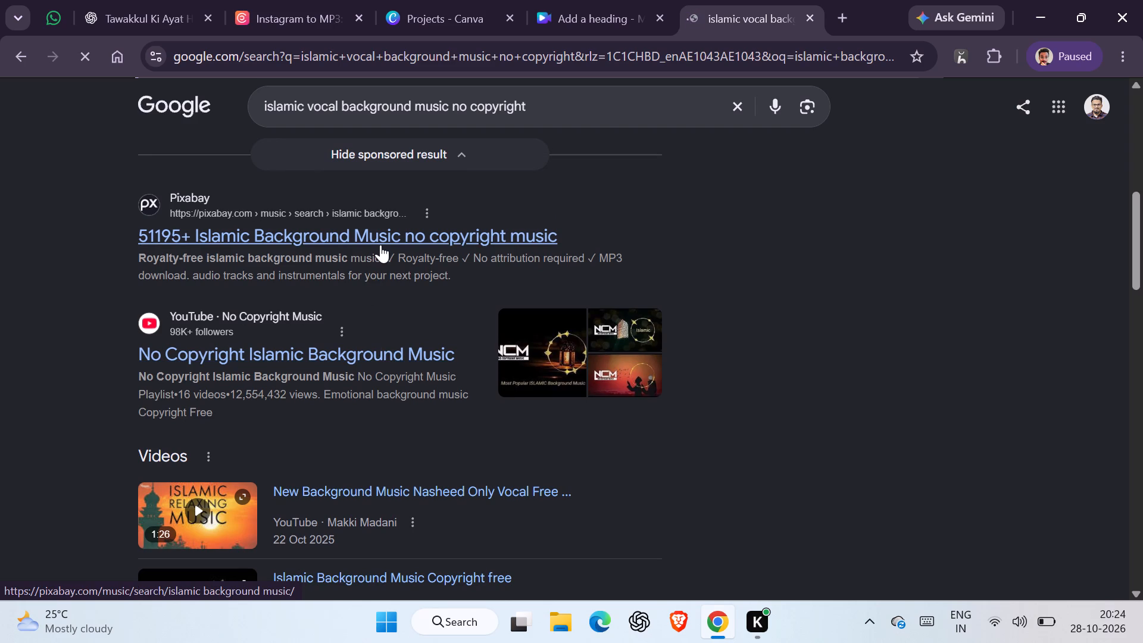
{"action": "left_click", "coordinate": [380, 245]}
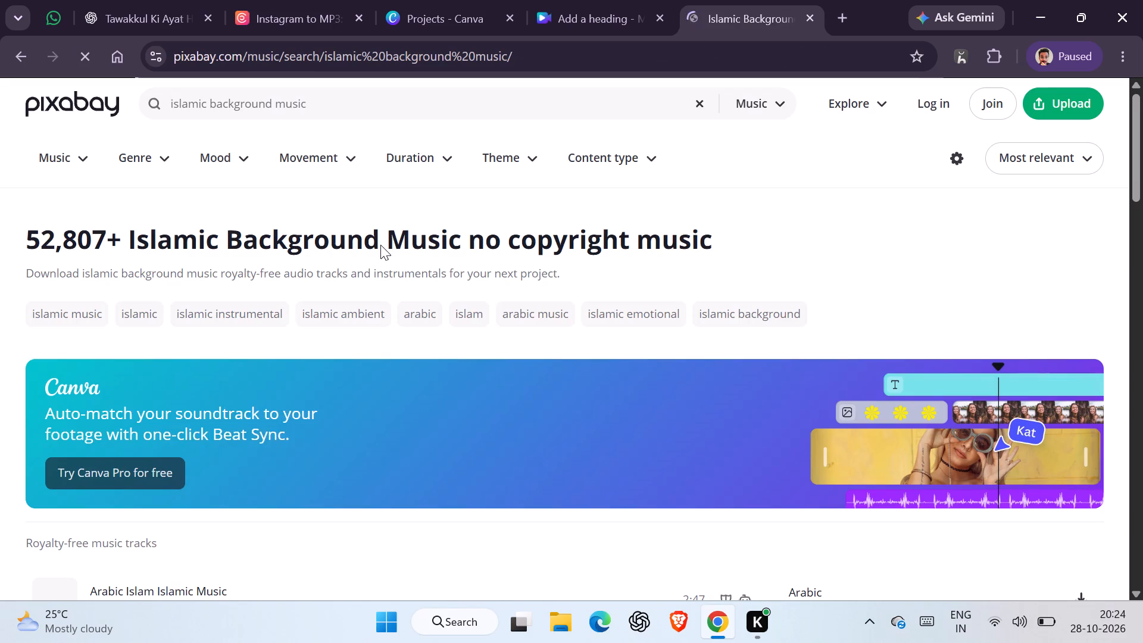
Preview the first four royalty-free tracks in the Pixabay Islamic background music results.
{"action": "scroll", "coordinate": [431, 319], "scroll_direction": "down", "scroll_amount": 2}
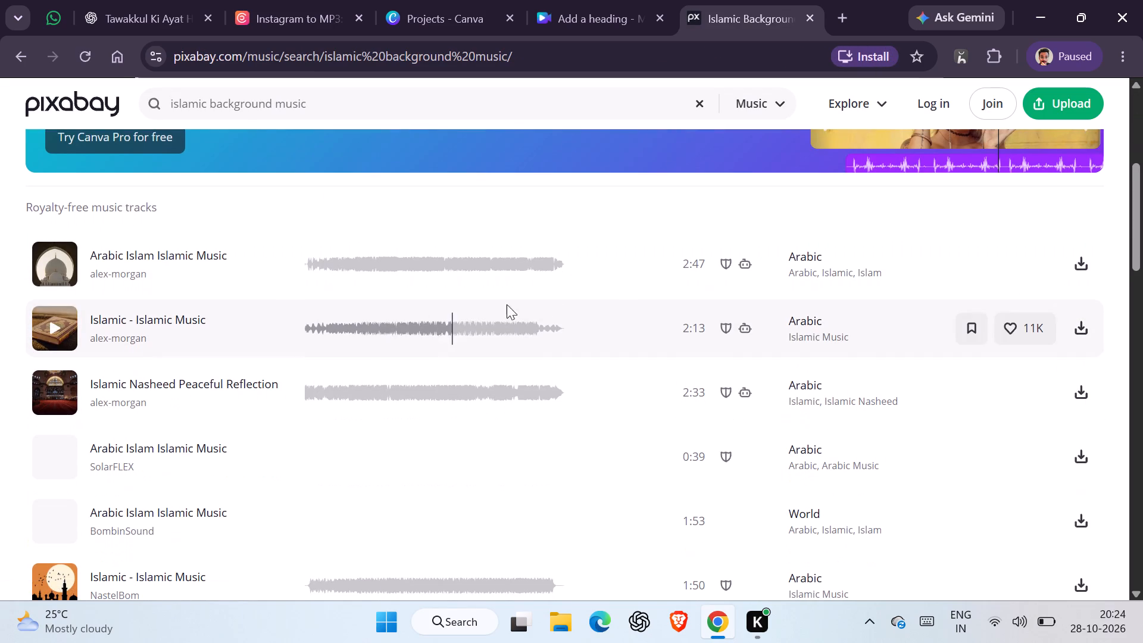
{"action": "left_click", "coordinate": [508, 264]}
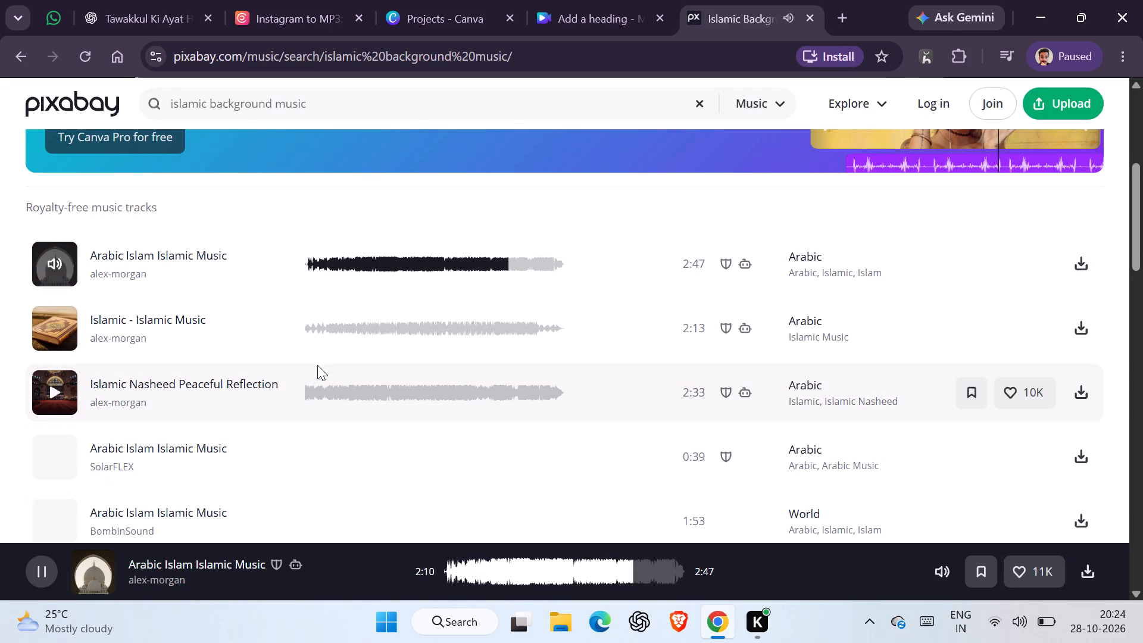
{"action": "left_click", "coordinate": [271, 403]}
{"action": "left_click", "coordinate": [228, 377]}
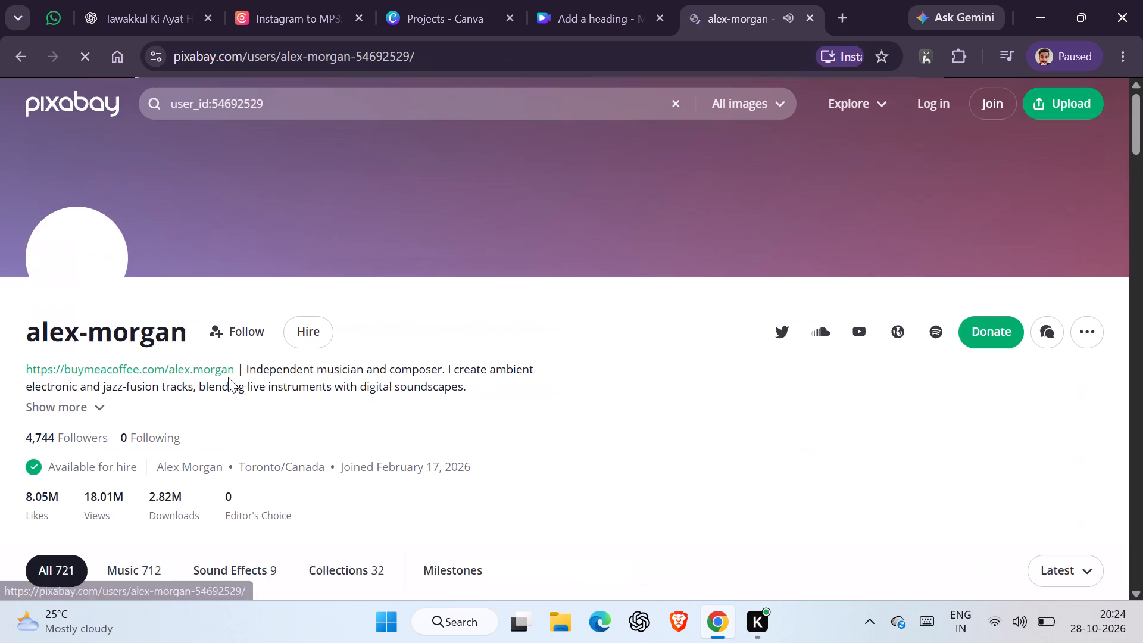
{"action": "left_click", "coordinate": [19, 63]}
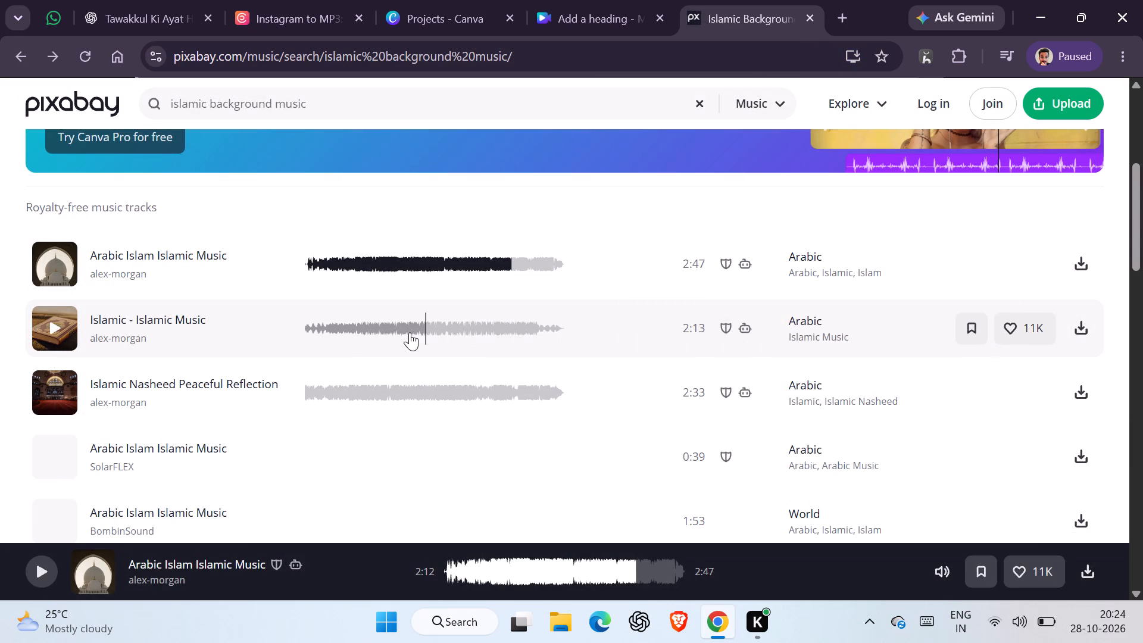
{"action": "left_click", "coordinate": [410, 332]}
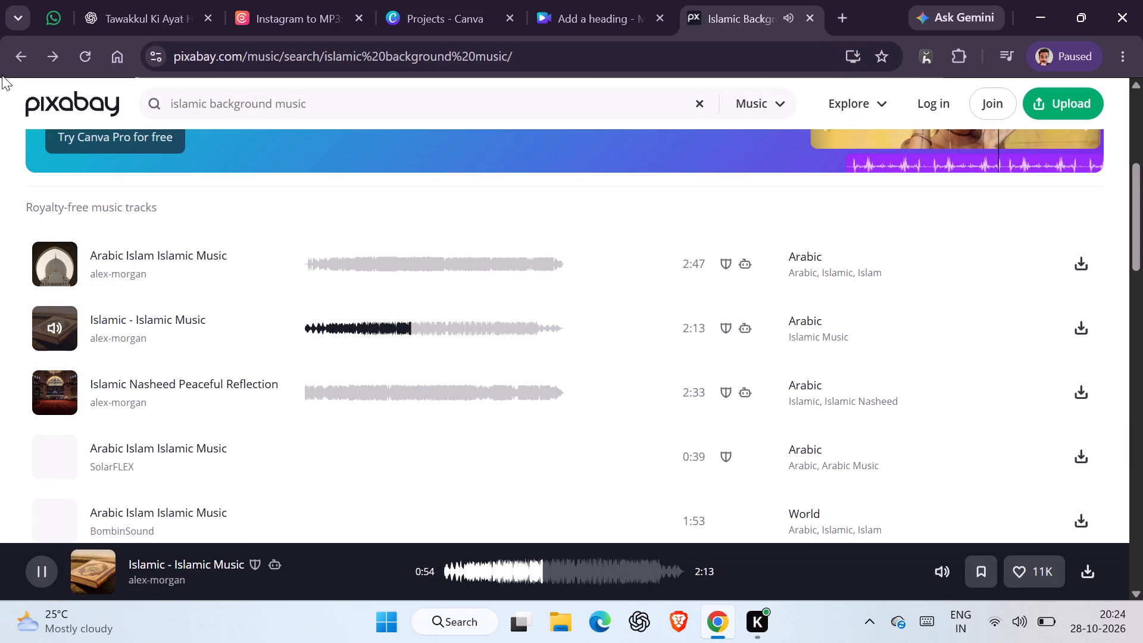
{"action": "left_click", "coordinate": [362, 406]}
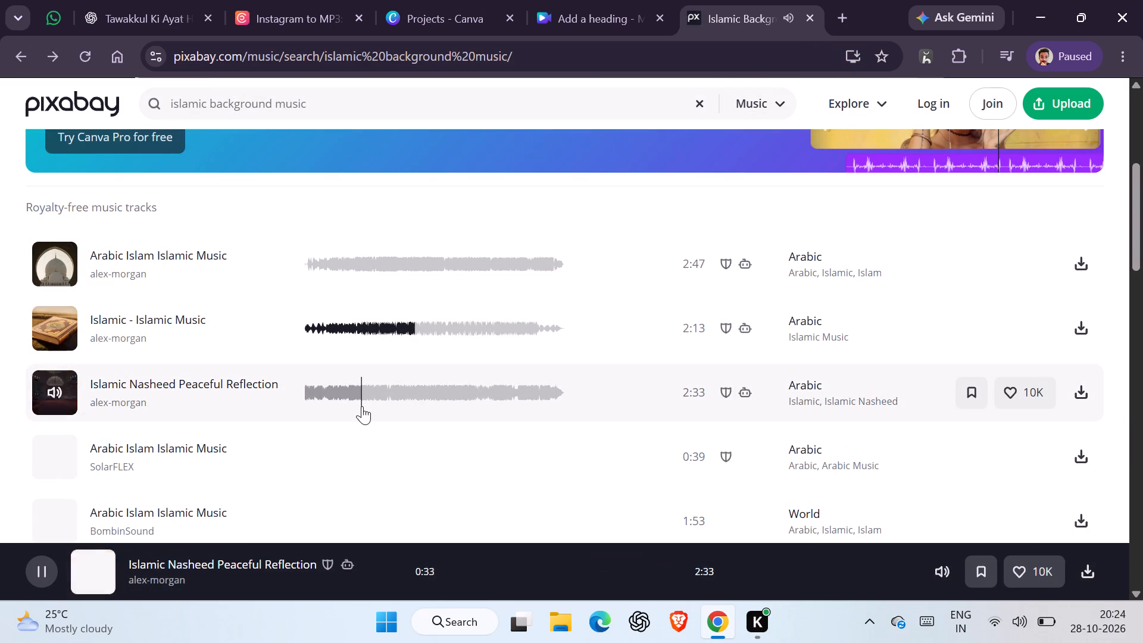
{"action": "scroll", "coordinate": [362, 406], "scroll_direction": "down", "scroll_amount": 1}
{"action": "left_click_drag", "start_coordinate": [316, 274], "coordinate": [322, 296]}
{"action": "left_click", "coordinate": [322, 296]}
Search Pixabay music for “islamic background only vocals”.
{"action": "scroll", "coordinate": [322, 296], "scroll_direction": "up", "scroll_amount": 2}
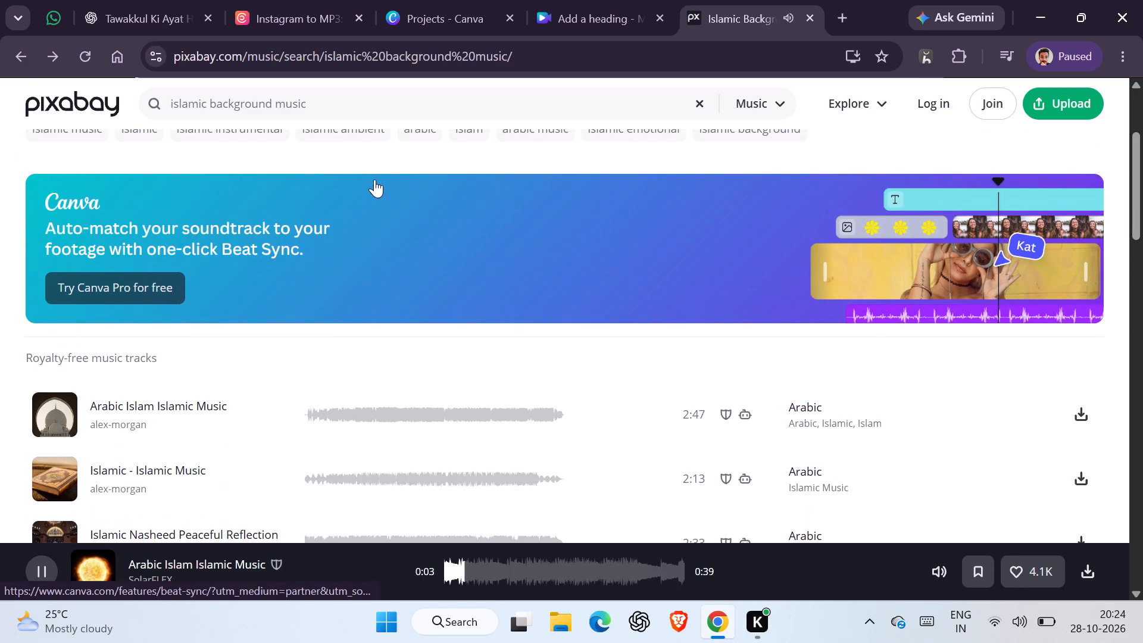
{"action": "scroll", "coordinate": [374, 179], "scroll_direction": "up", "scroll_amount": 1}
{"action": "left_click", "coordinate": [285, 114]}
{"action": "left_click", "coordinate": [303, 113]}
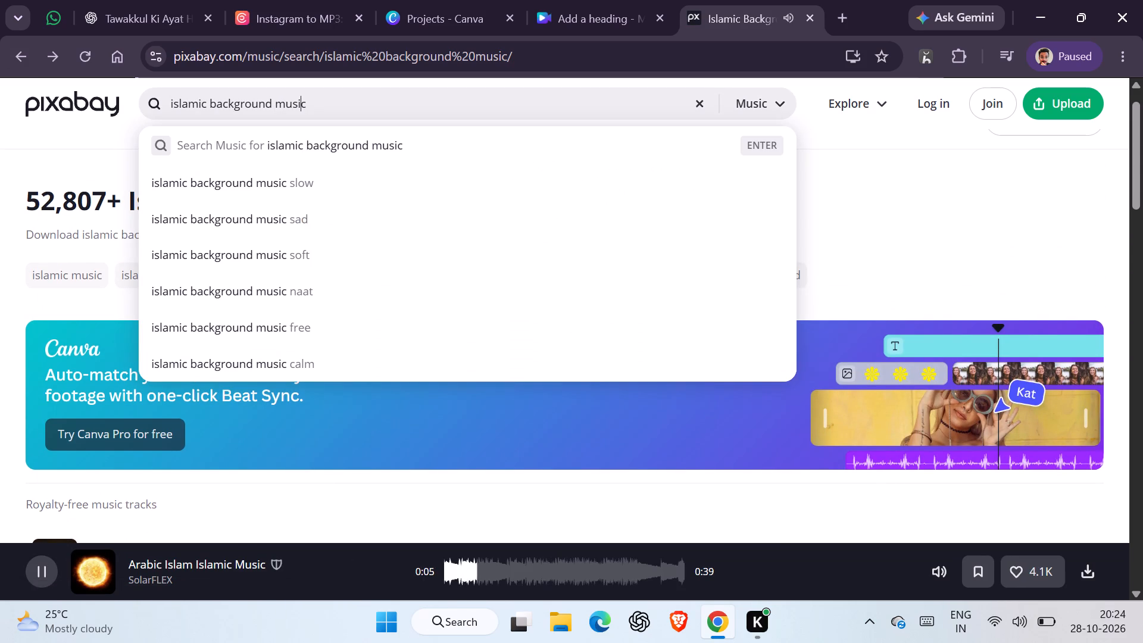
{"action": "left_click", "coordinate": [320, 110]}
{"action": "key", "text": "BackSpace"}
{"action": "key", "text": "BackSpace"}
{"action": "key", "text": "BackSpace"}
{"action": "key", "text": "BackSpace"}
{"action": "key", "text": "BackSpace"}
{"action": "key", "text": "BackSpace"}
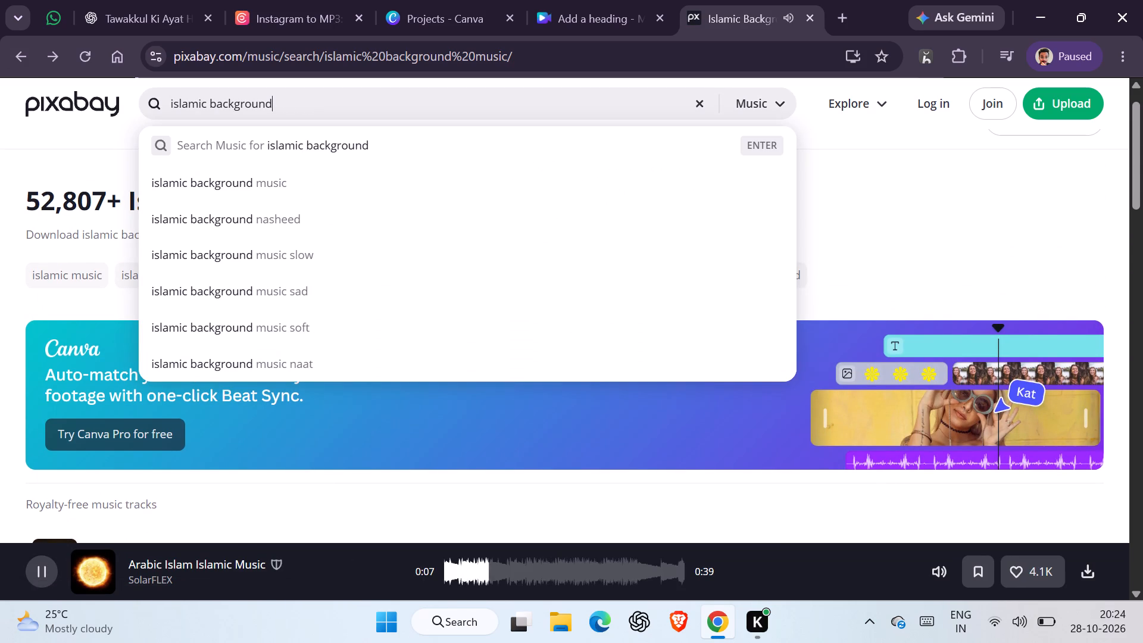
{"action": "key", "text": "space"}
{"action": "type", "text": "only"}
{"action": "key", "text": "space"}
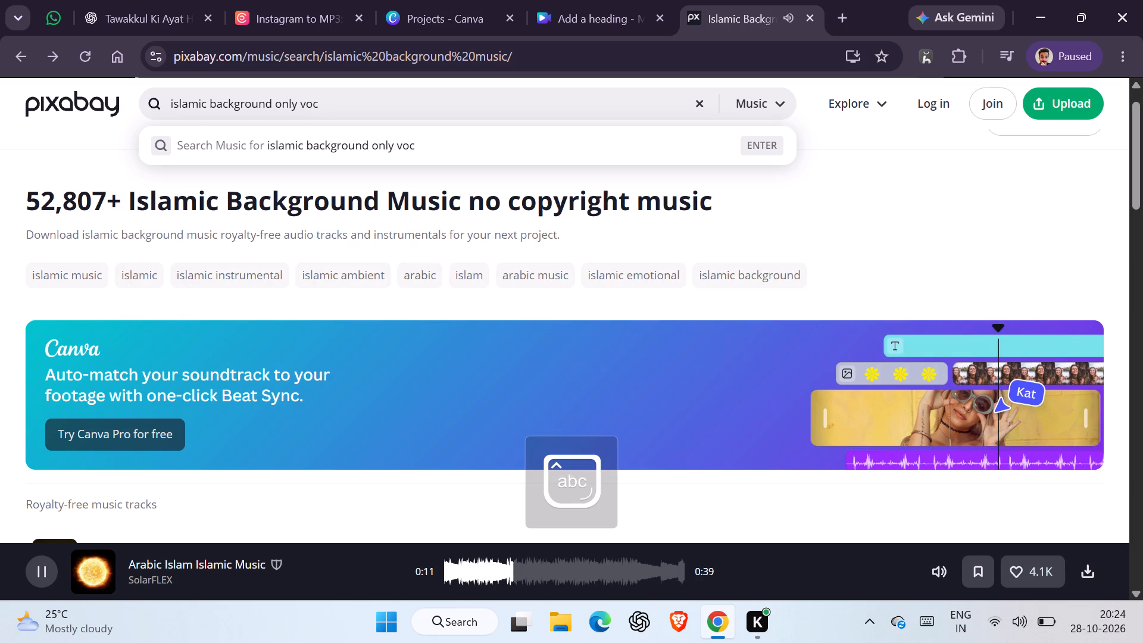
{"action": "key", "text": "BackSpace"}
{"action": "type", "text": "als"}
{"action": "key", "text": "Return"}
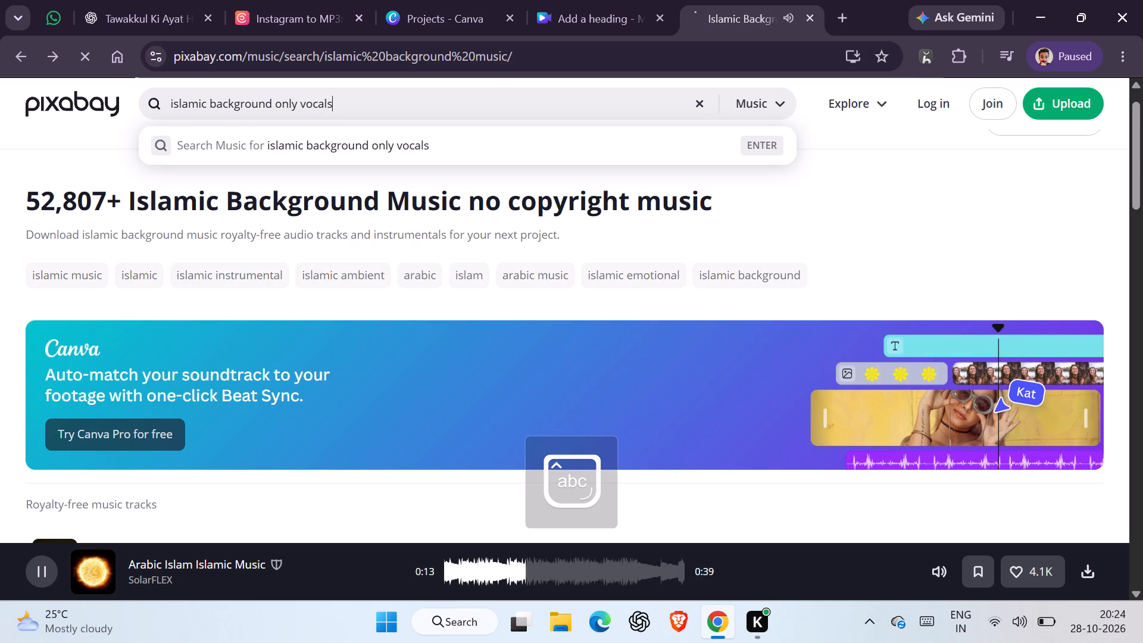
Preview vocal track candidates, including “Only Allah Brings Me Peace”, “Islamic Nasheed Peaceful Reflection” and NastelBom's “Islamic - Islamic Music” and “Islamic - Islamic Music 2”.
{"action": "scroll", "coordinate": [351, 326], "scroll_direction": "down", "scroll_amount": 1}
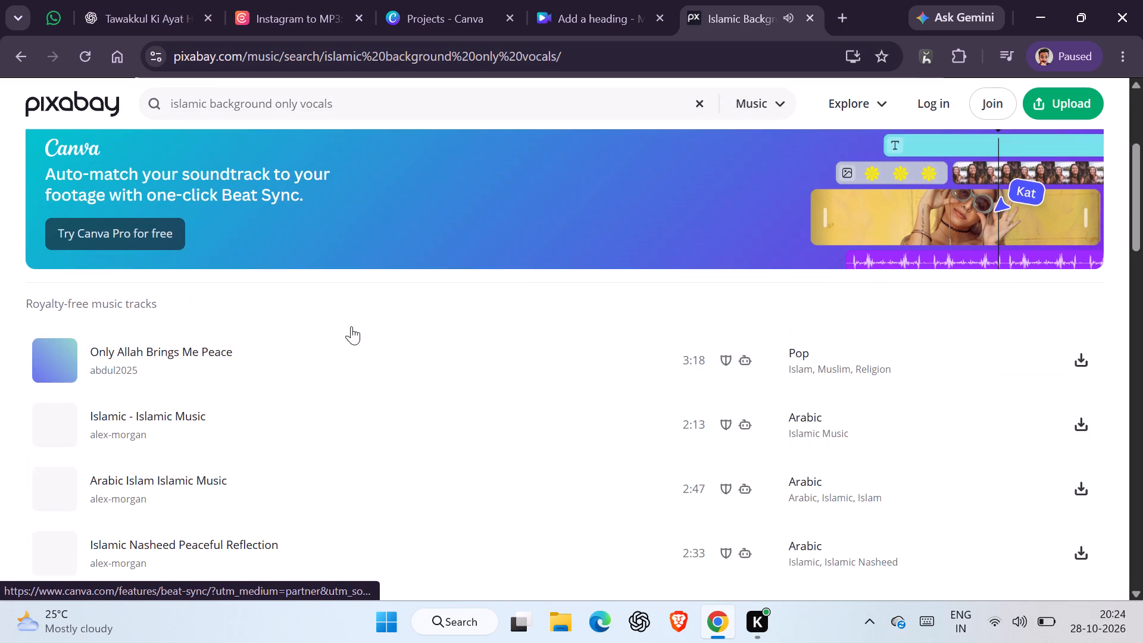
{"action": "scroll", "coordinate": [351, 326], "scroll_direction": "down", "scroll_amount": 1}
{"action": "left_click", "coordinate": [207, 351]}
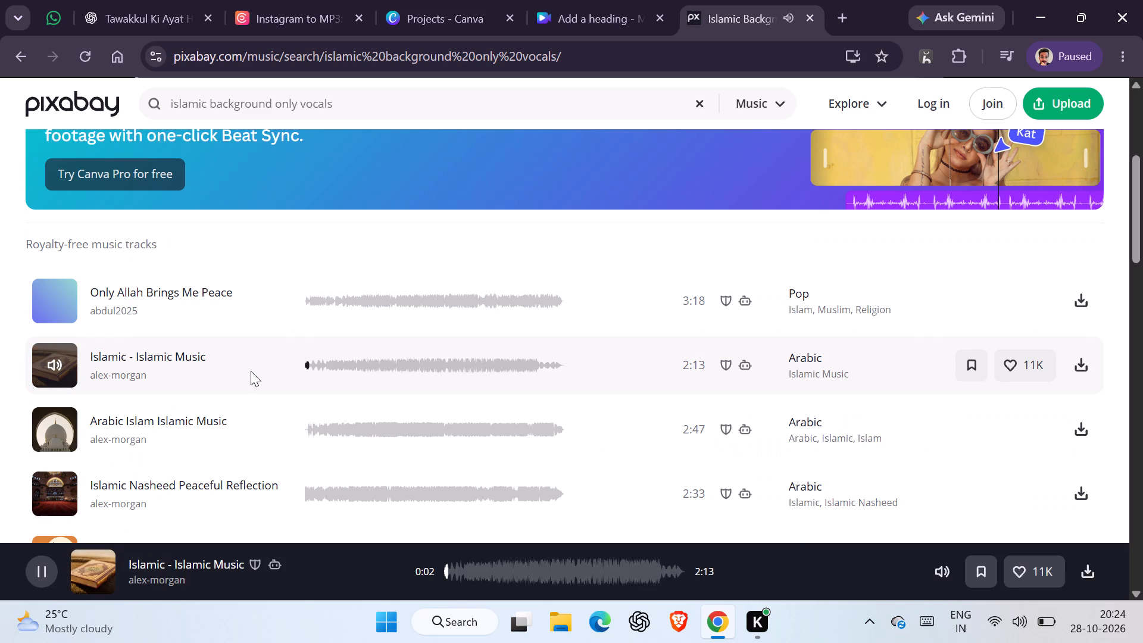
{"action": "left_click", "coordinate": [220, 319]}
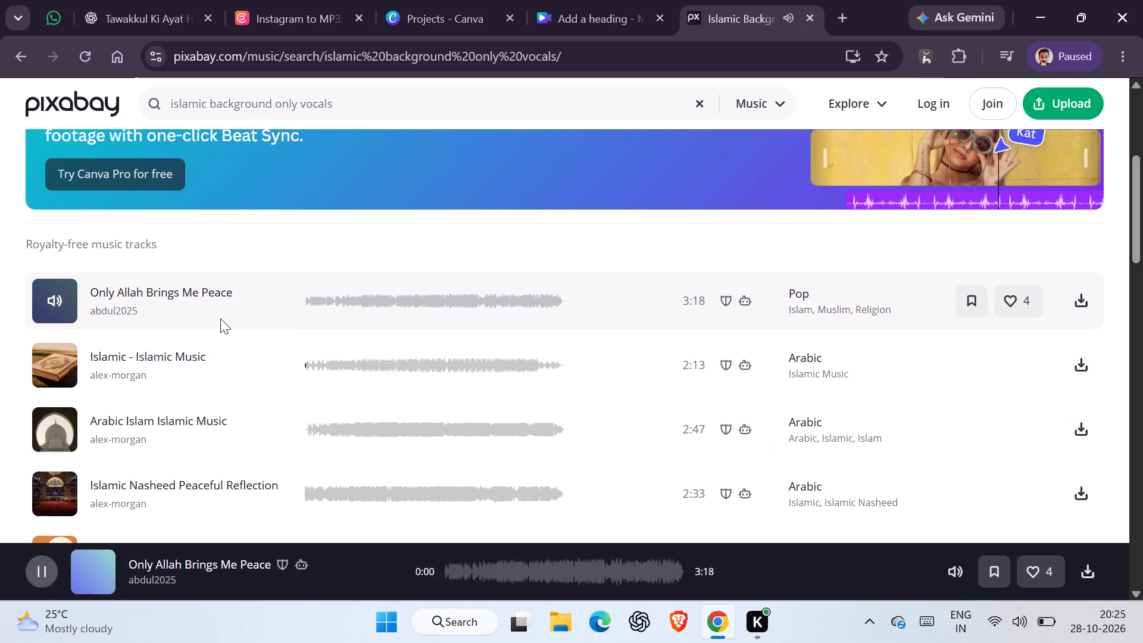
{"action": "scroll", "coordinate": [220, 319], "scroll_direction": "down", "scroll_amount": 1}
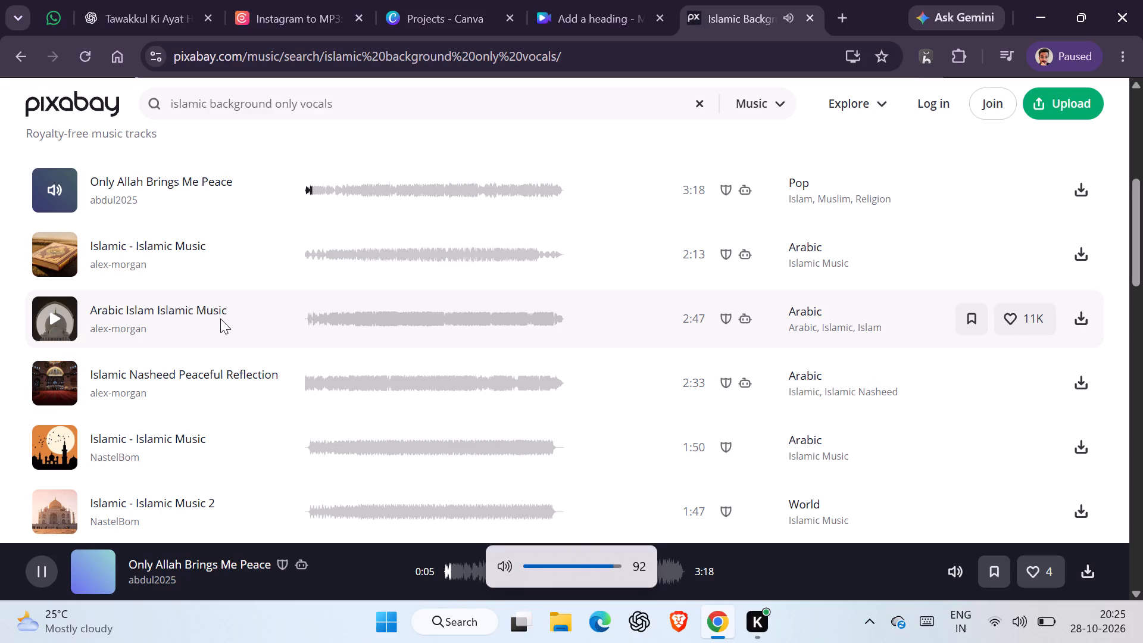
{"action": "left_click", "coordinate": [206, 380]}
{"action": "scroll", "coordinate": [206, 380], "scroll_direction": "down", "scroll_amount": 1}
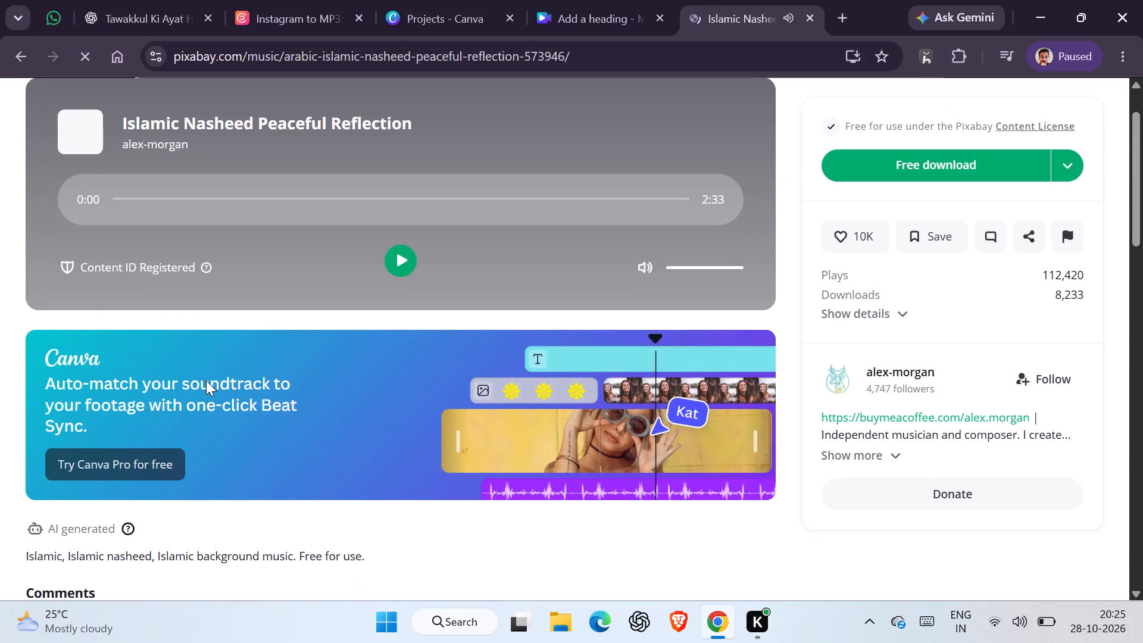
{"action": "scroll", "coordinate": [206, 380], "scroll_direction": "up", "scroll_amount": 1}
{"action": "scroll", "coordinate": [206, 380], "scroll_direction": "down", "scroll_amount": 1}
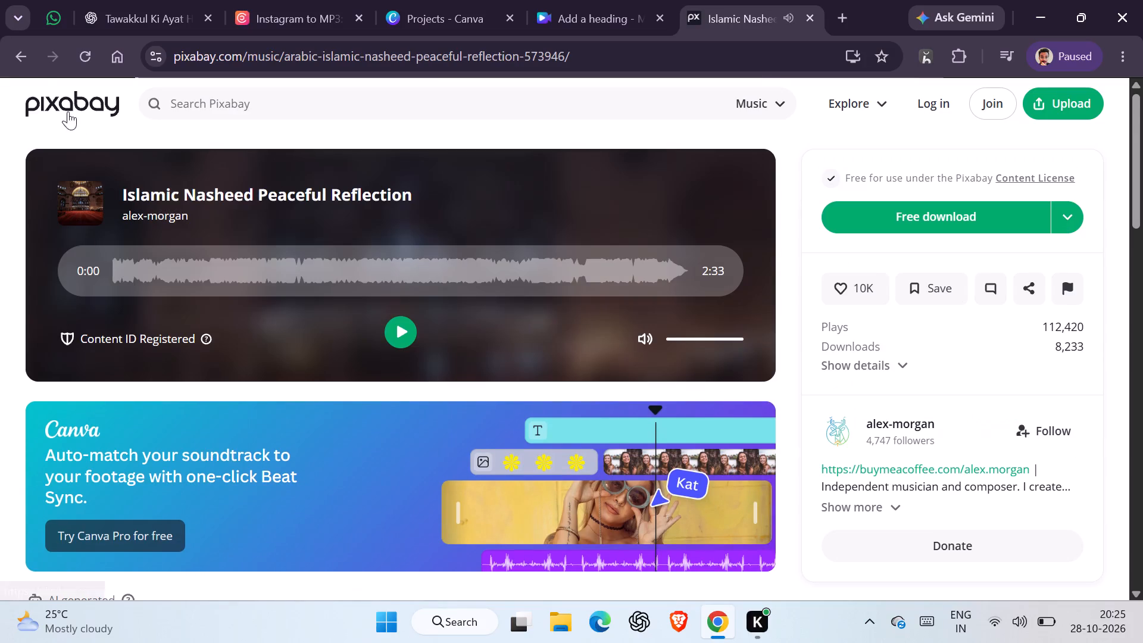
{"action": "left_click", "coordinate": [402, 342]}
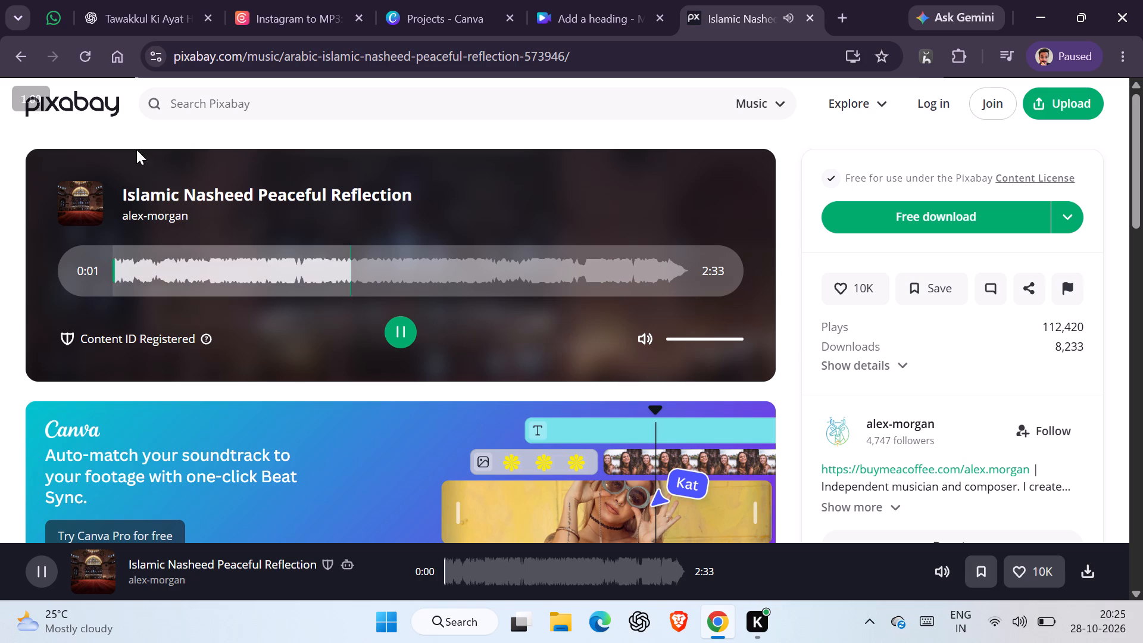
{"action": "left_click", "coordinate": [15, 58]}
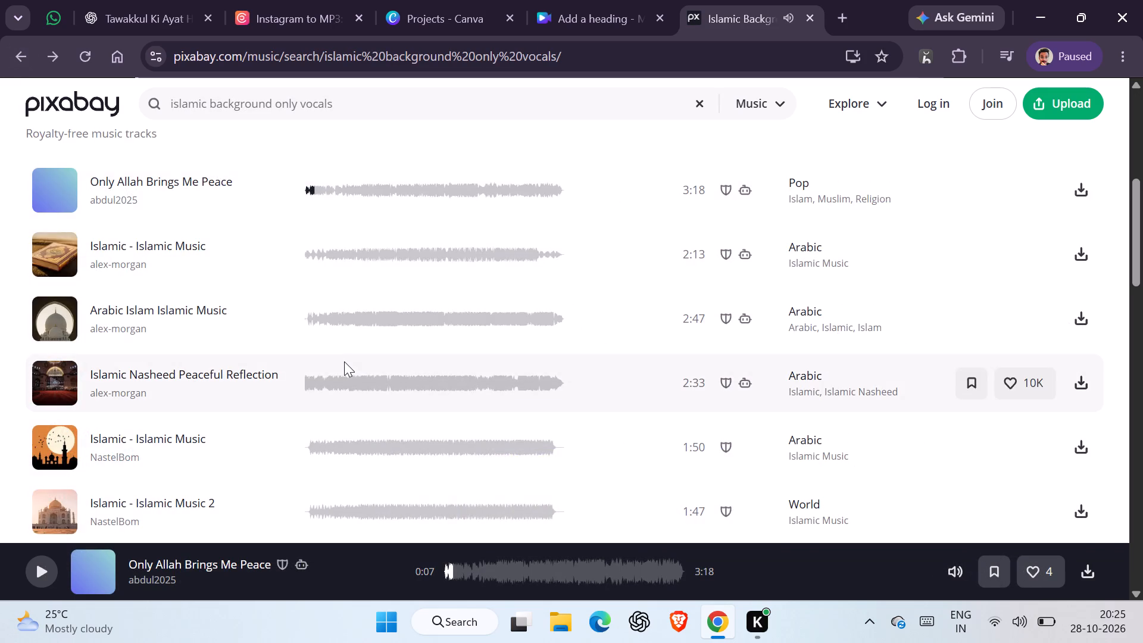
{"action": "scroll", "coordinate": [344, 361], "scroll_direction": "down", "scroll_amount": 1}
{"action": "left_click", "coordinate": [389, 336]}
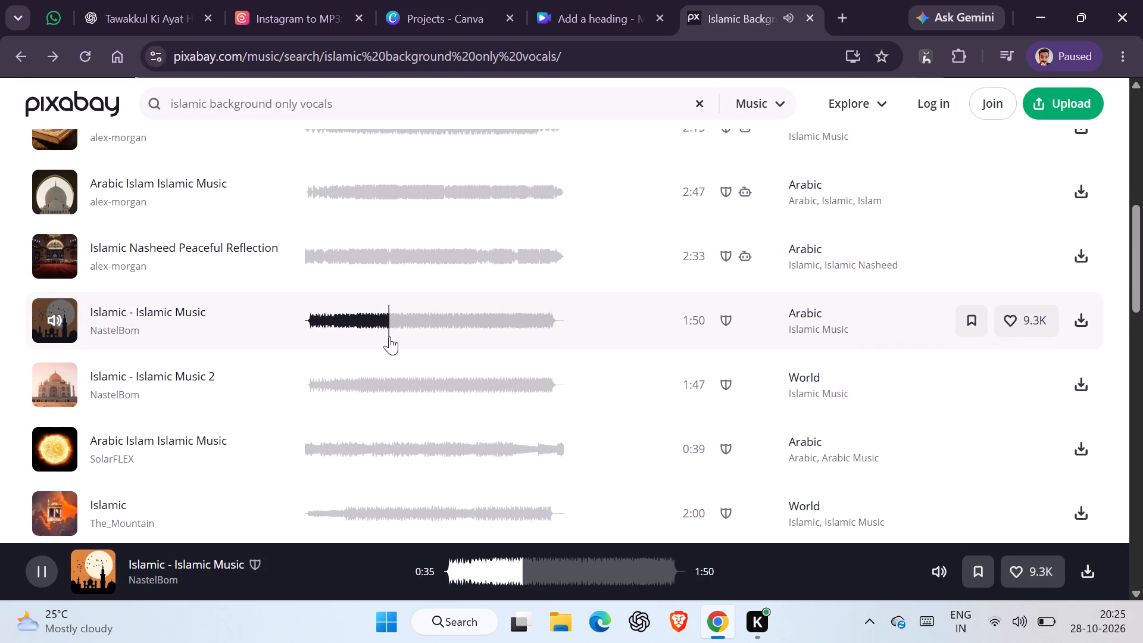
{"action": "left_click", "coordinate": [428, 406]}
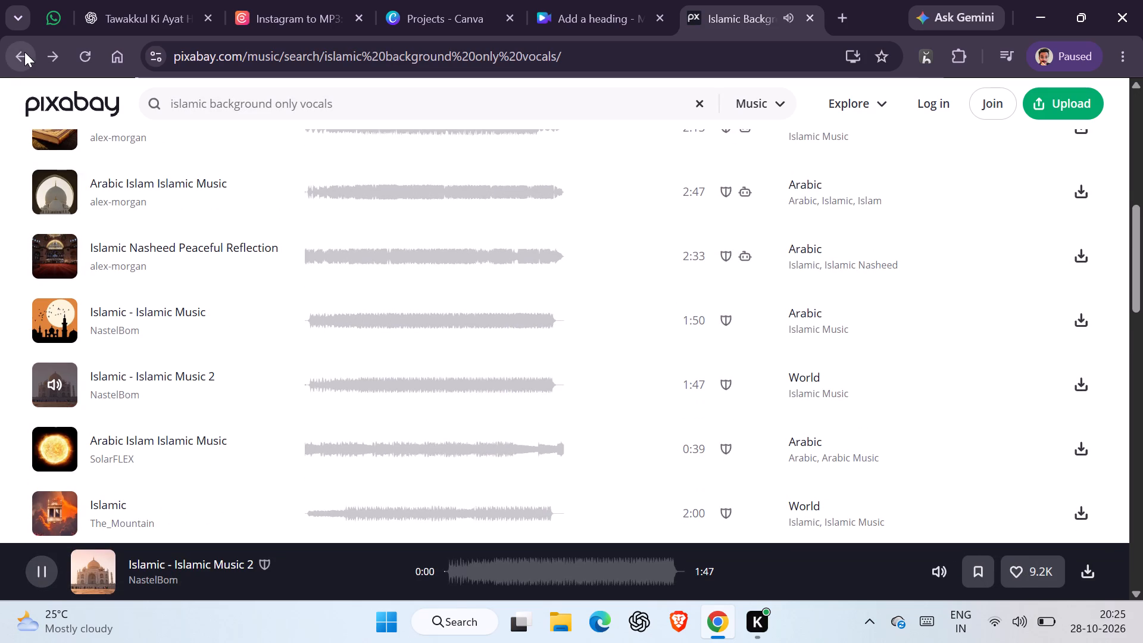
Return to the Google results and open aswati.co's “Free Background Nasheed — Vocals Only, No Copyright” result.
{"action": "left_click", "coordinate": [24, 52]}
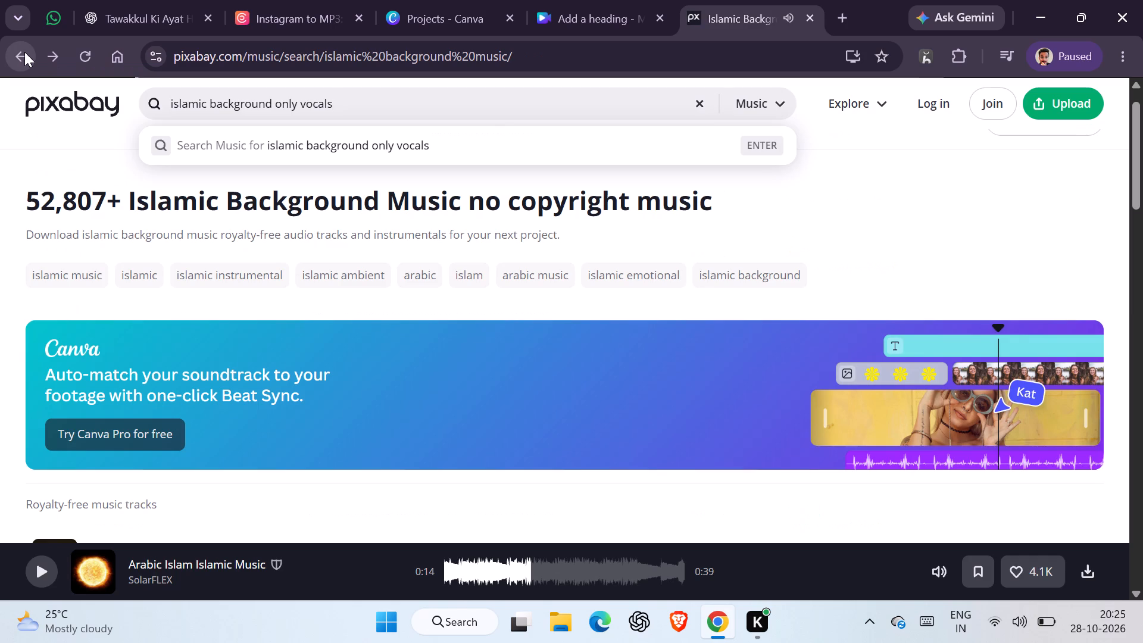
{"action": "left_click", "coordinate": [24, 52]}
{"action": "scroll", "coordinate": [286, 324], "scroll_direction": "down", "scroll_amount": 1}
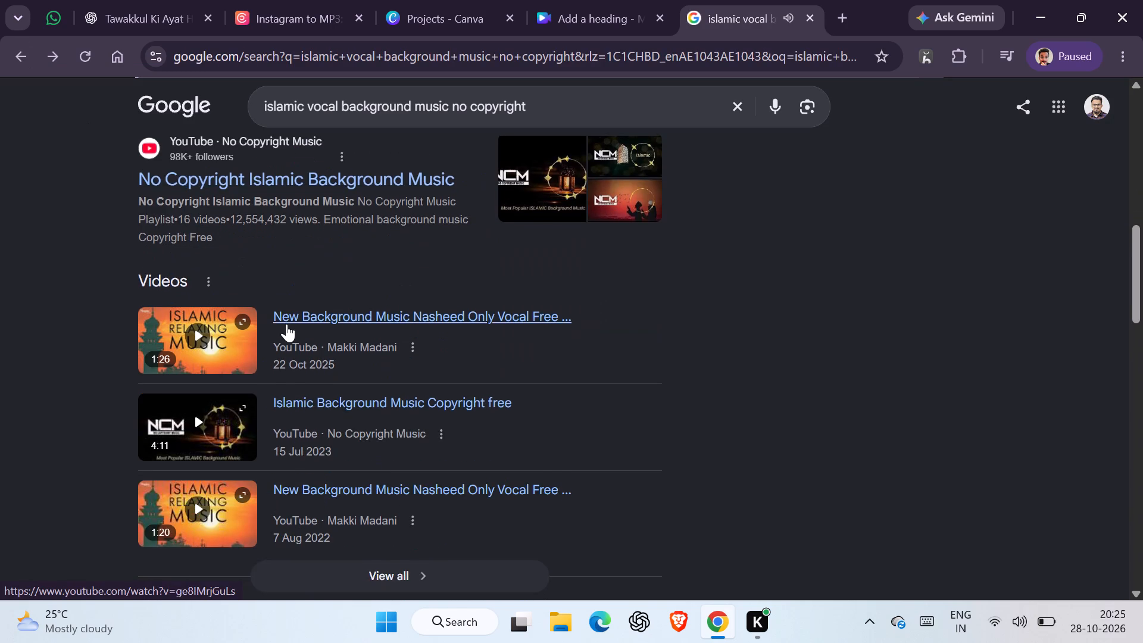
{"action": "scroll", "coordinate": [286, 324], "scroll_direction": "down", "scroll_amount": 3}
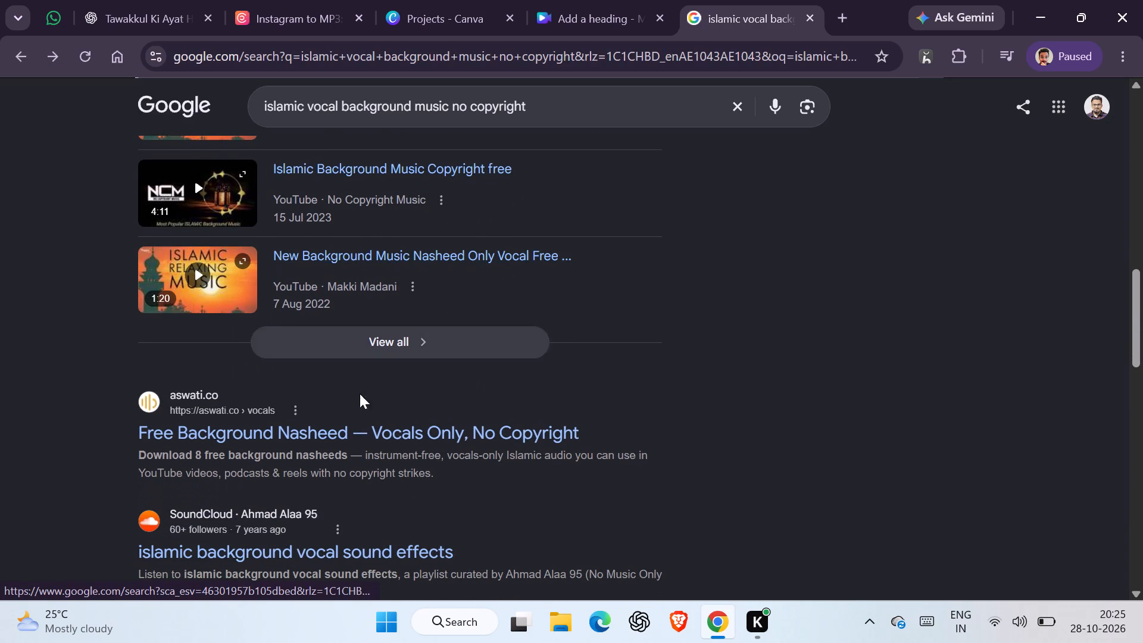
{"action": "left_click", "coordinate": [417, 426]}
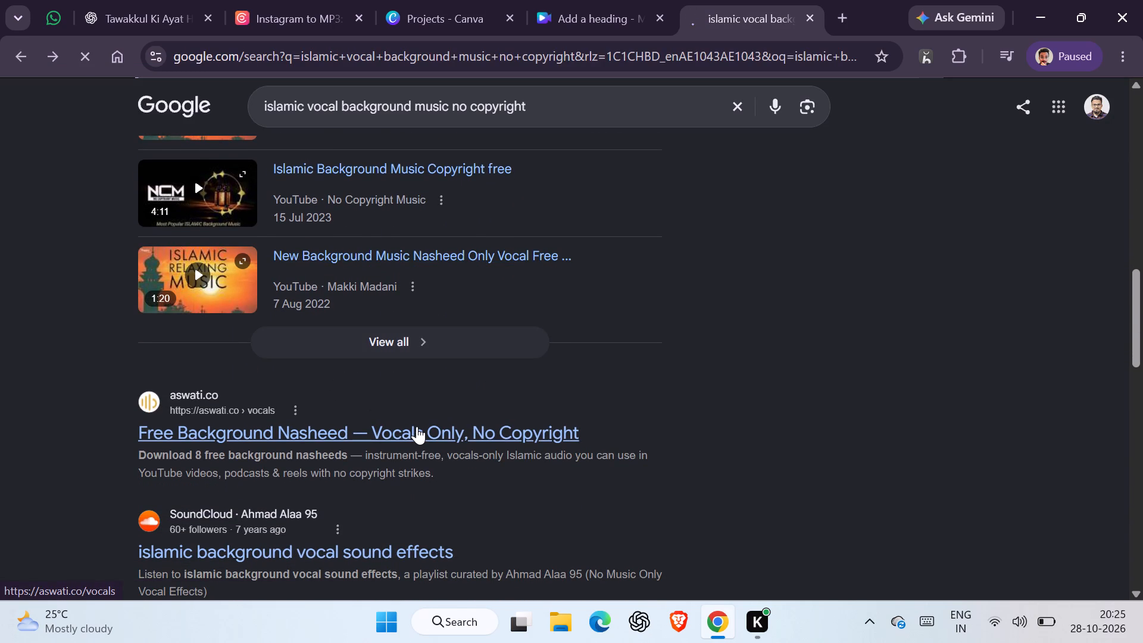
Play the “Listen before downloading” preview of the free vocals pack on the Aswati page.
{"action": "scroll", "coordinate": [417, 426], "scroll_direction": "down", "scroll_amount": 2}
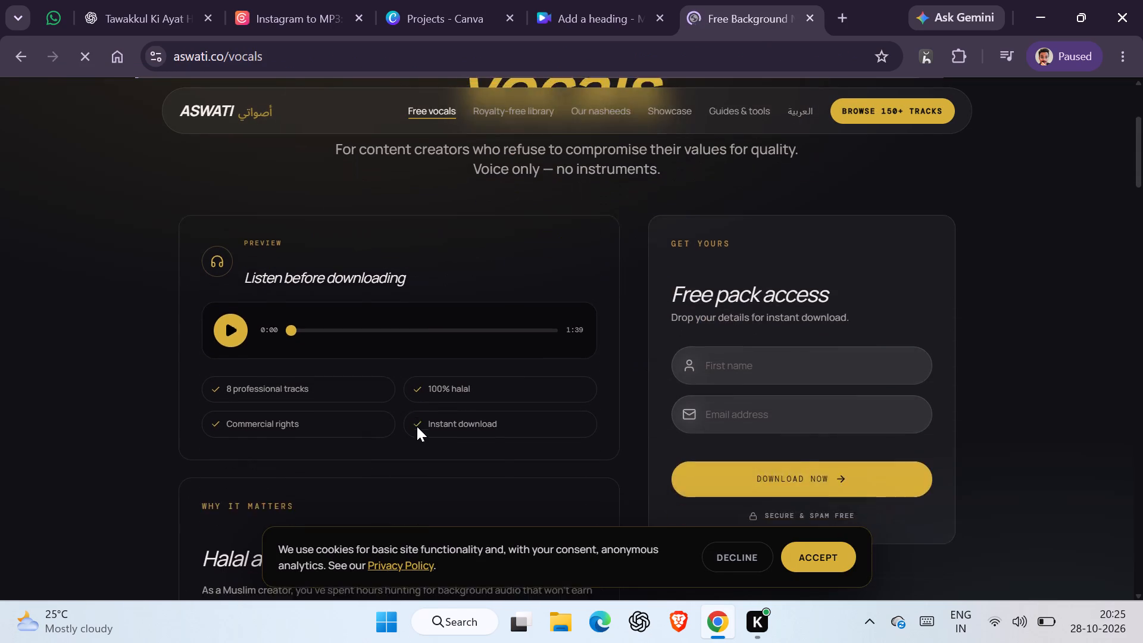
{"action": "left_click", "coordinate": [241, 329]}
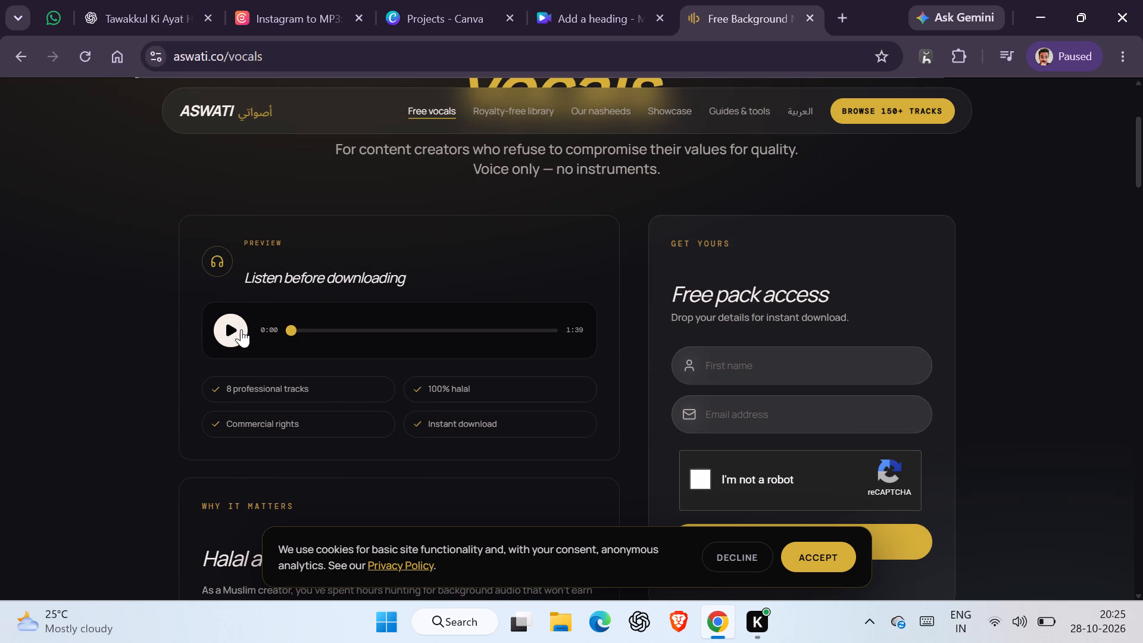
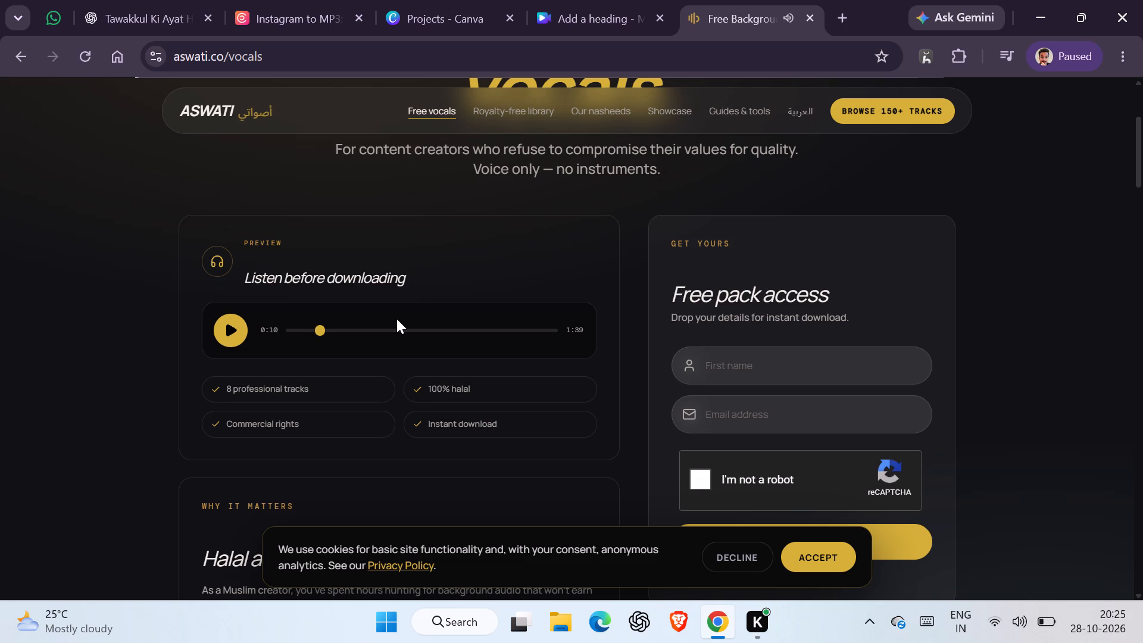
Look over the Aswati free vocals page's pack details and download form, and return to the Google search results.
{"action": "scroll", "coordinate": [396, 319], "scroll_direction": "up", "scroll_amount": 1}
{"action": "scroll", "coordinate": [396, 319], "scroll_direction": "down", "scroll_amount": 1}
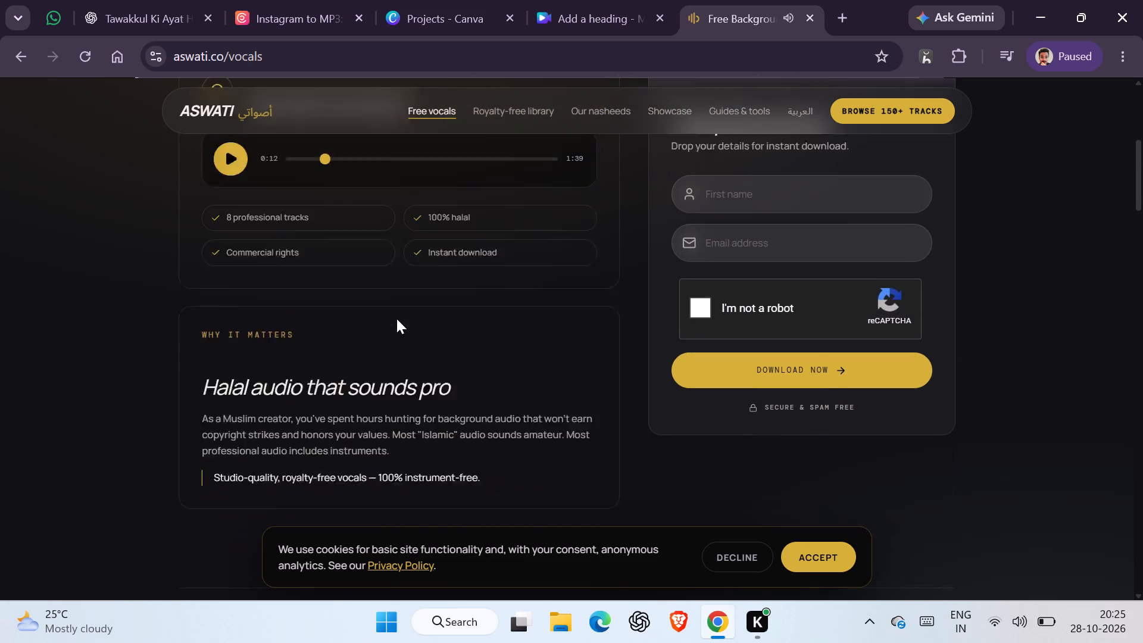
{"action": "scroll", "coordinate": [396, 319], "scroll_direction": "down", "scroll_amount": 2}
{"action": "scroll", "coordinate": [486, 383], "scroll_direction": "up", "scroll_amount": 1}
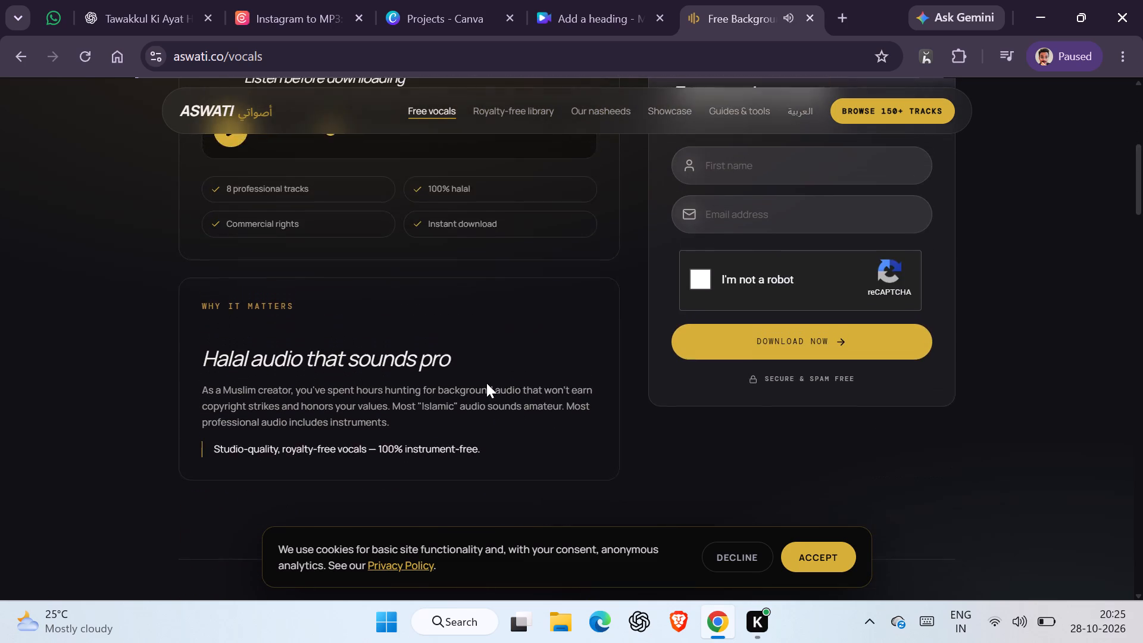
{"action": "scroll", "coordinate": [486, 383], "scroll_direction": "up", "scroll_amount": 1}
{"action": "scroll", "coordinate": [688, 299], "scroll_direction": "up", "scroll_amount": 1}
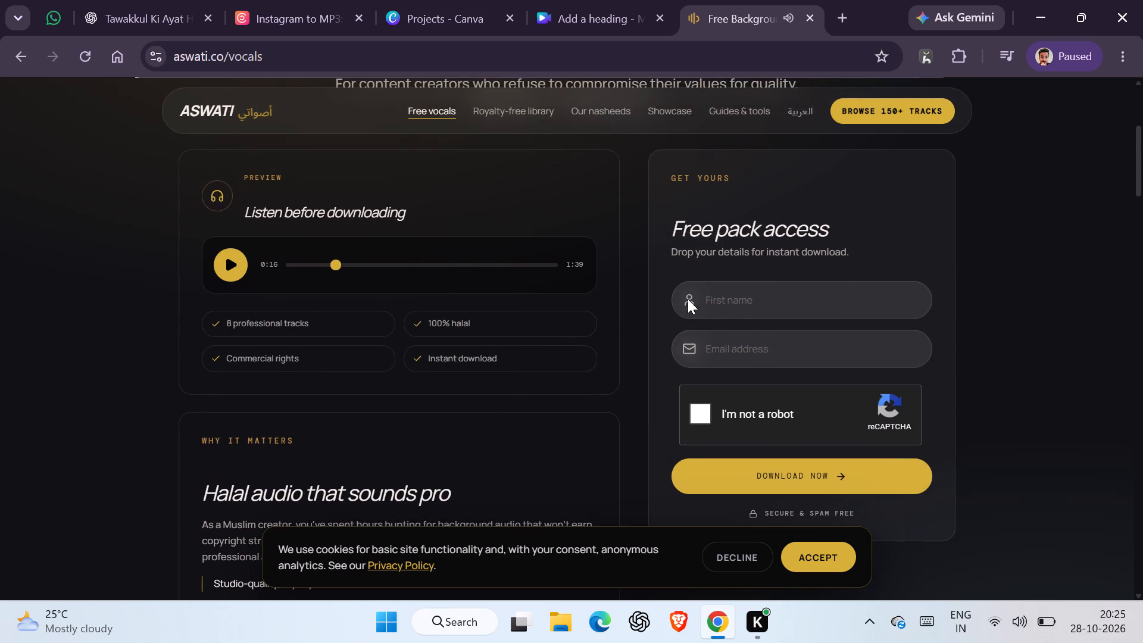
{"action": "left_click", "coordinate": [5, 48]}
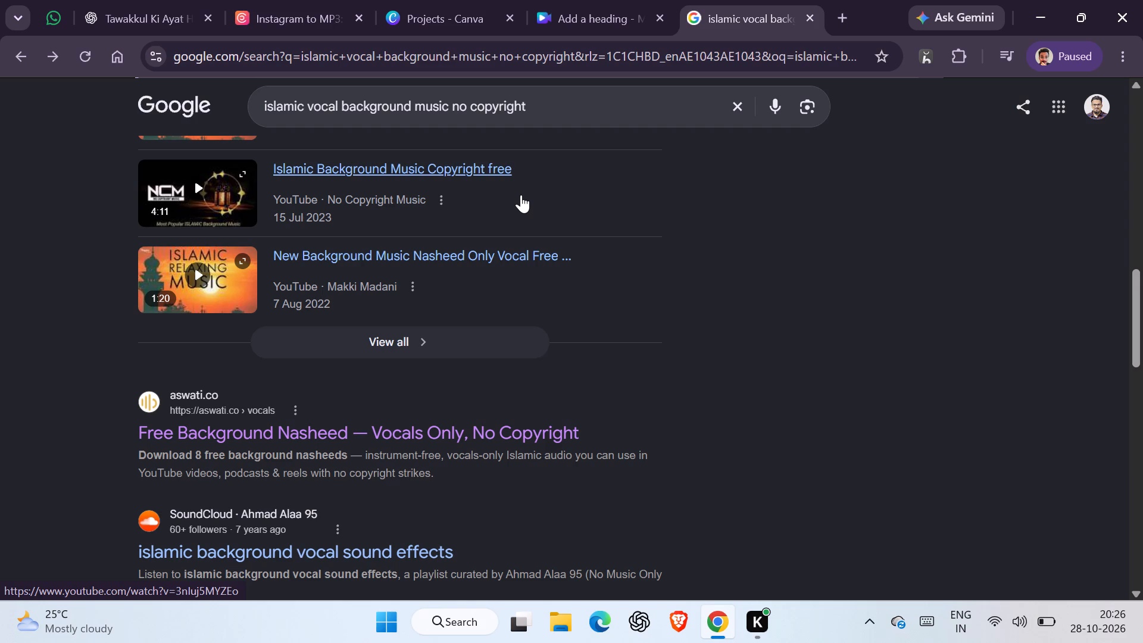
Switch to the Canva video design and play a section from the current playhead, pausing at about 0:20.
{"action": "left_click", "coordinate": [568, 25]}
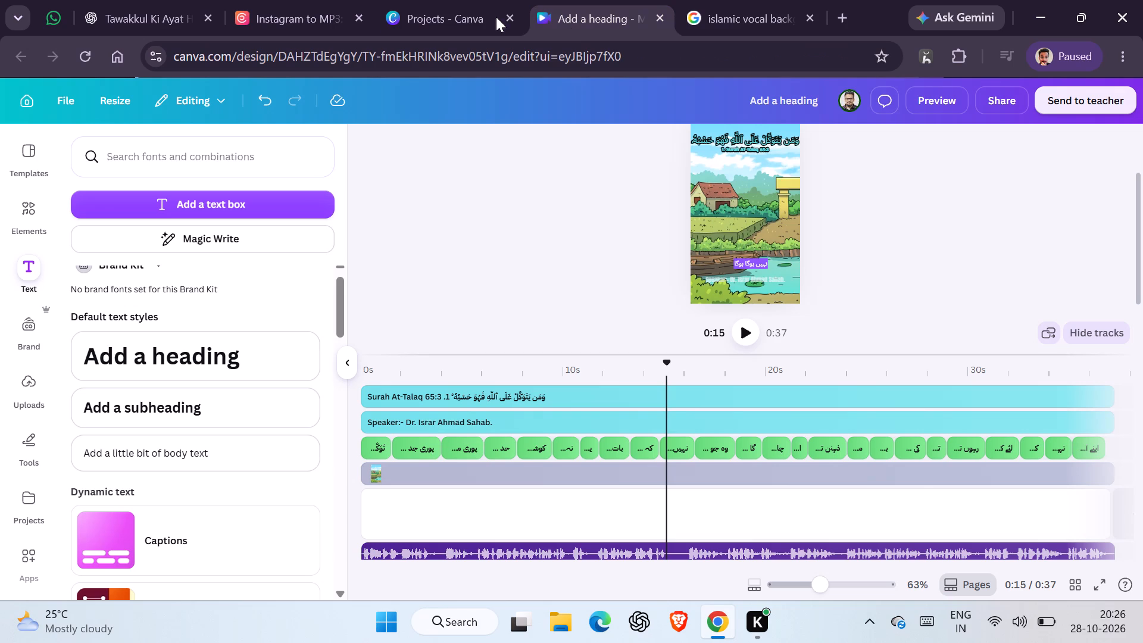
{"action": "left_click", "coordinate": [491, 17]}
{"action": "left_click", "coordinate": [559, 5]}
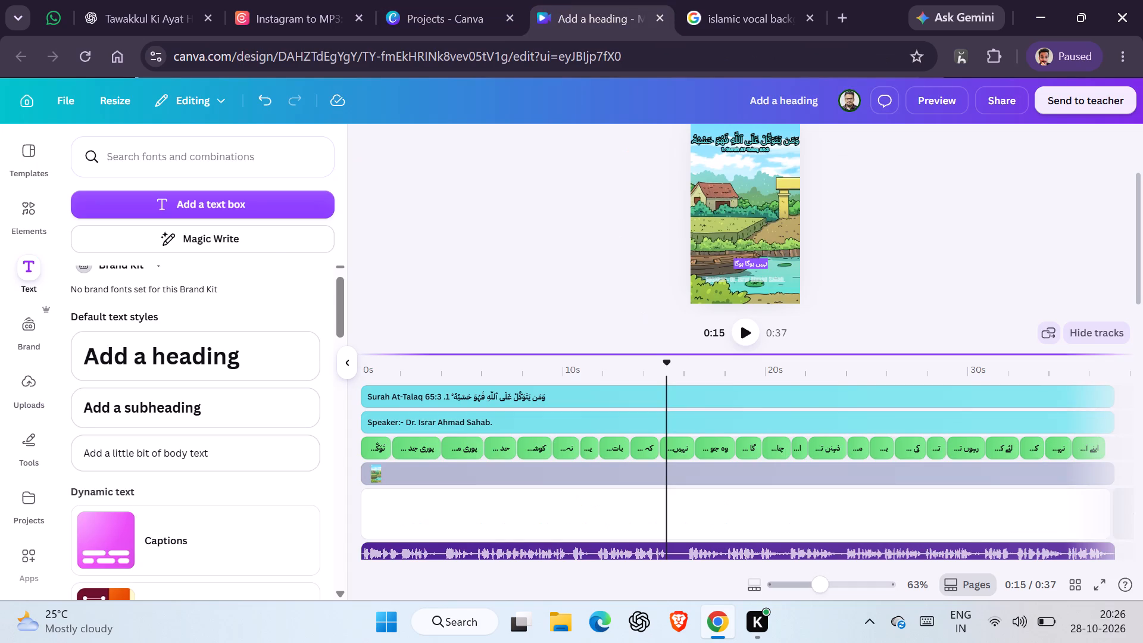
{"action": "scroll", "coordinate": [652, 351], "scroll_direction": "up", "scroll_amount": 1}
{"action": "left_click", "coordinate": [741, 333]}
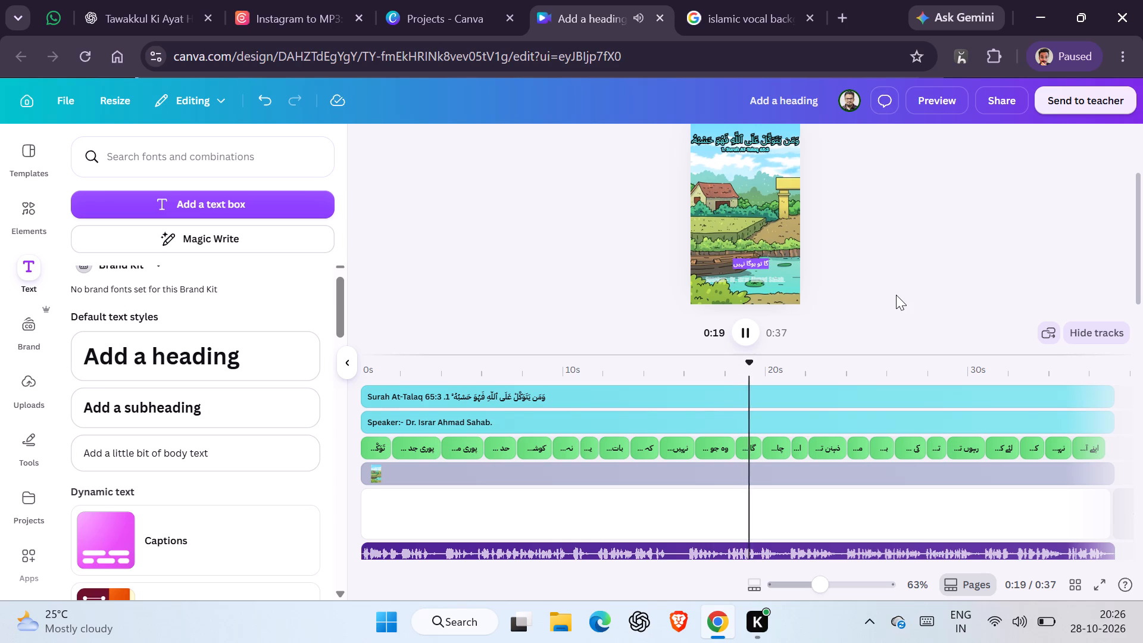
{"action": "left_click", "coordinate": [745, 321]}
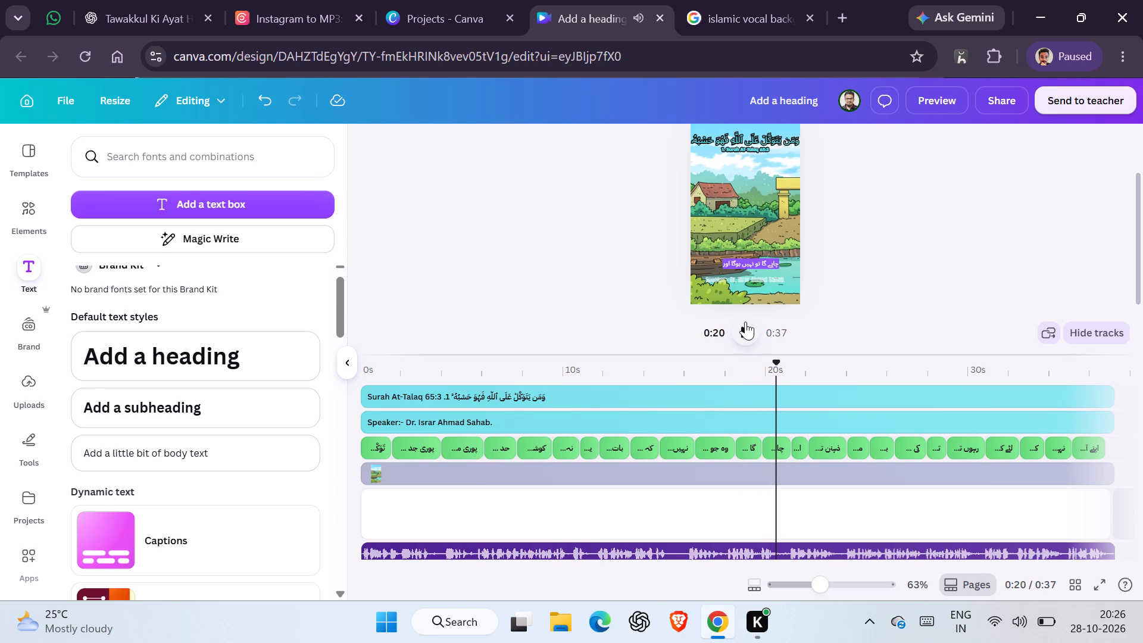
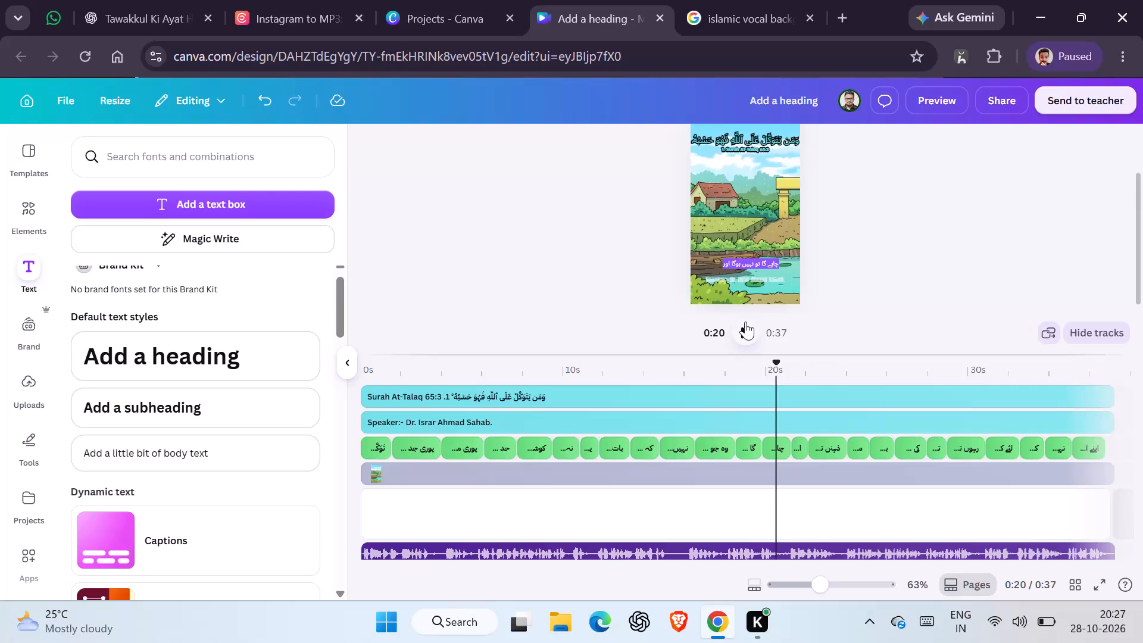
Watch the video design in full-screen view to check the captions, verse text and speaker credit, and return to the editor.
{"action": "left_click", "coordinate": [1104, 591]}
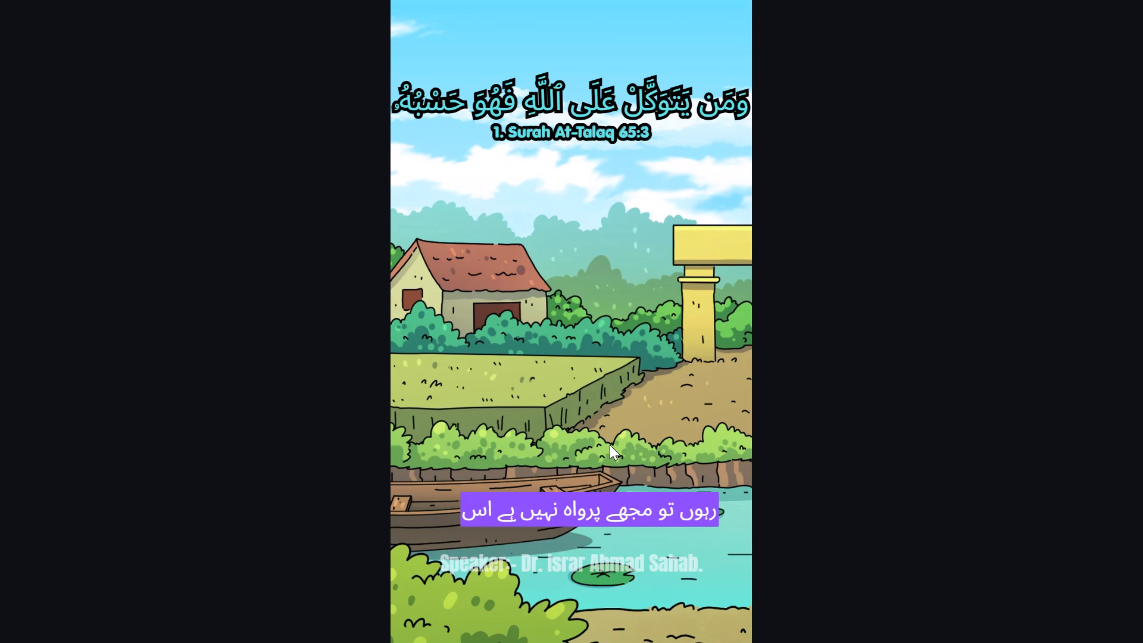
{"action": "key", "text": "Escape"}
Switch to the Google results page and search for "surah talaq 65:3".
{"action": "left_click", "coordinate": [795, 0]}
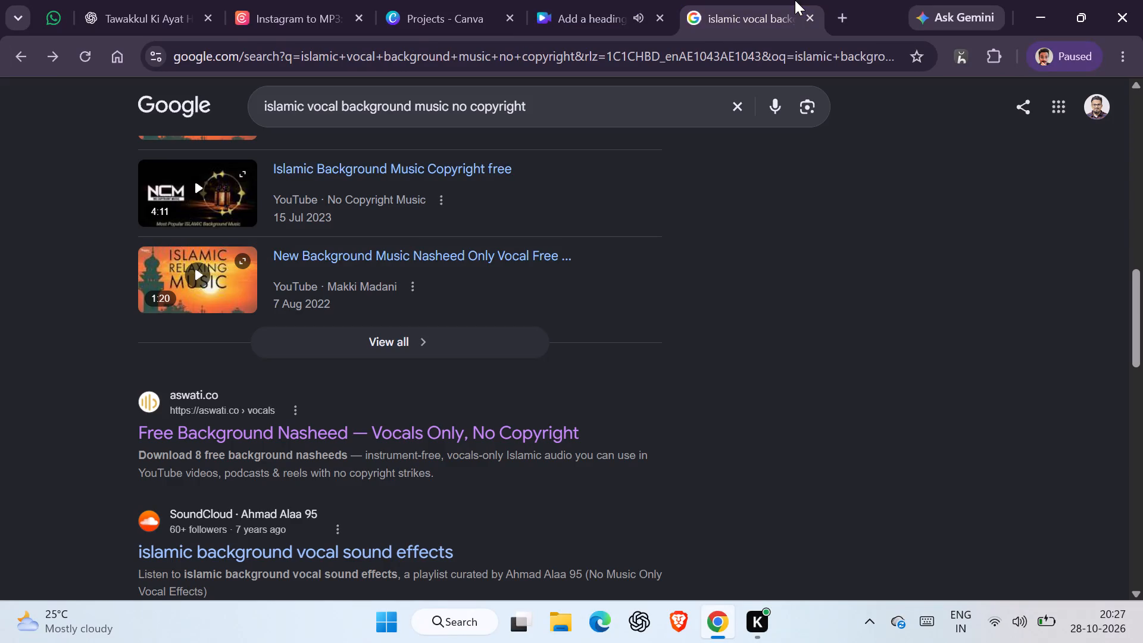
{"action": "triple_click", "coordinate": [349, 113]}
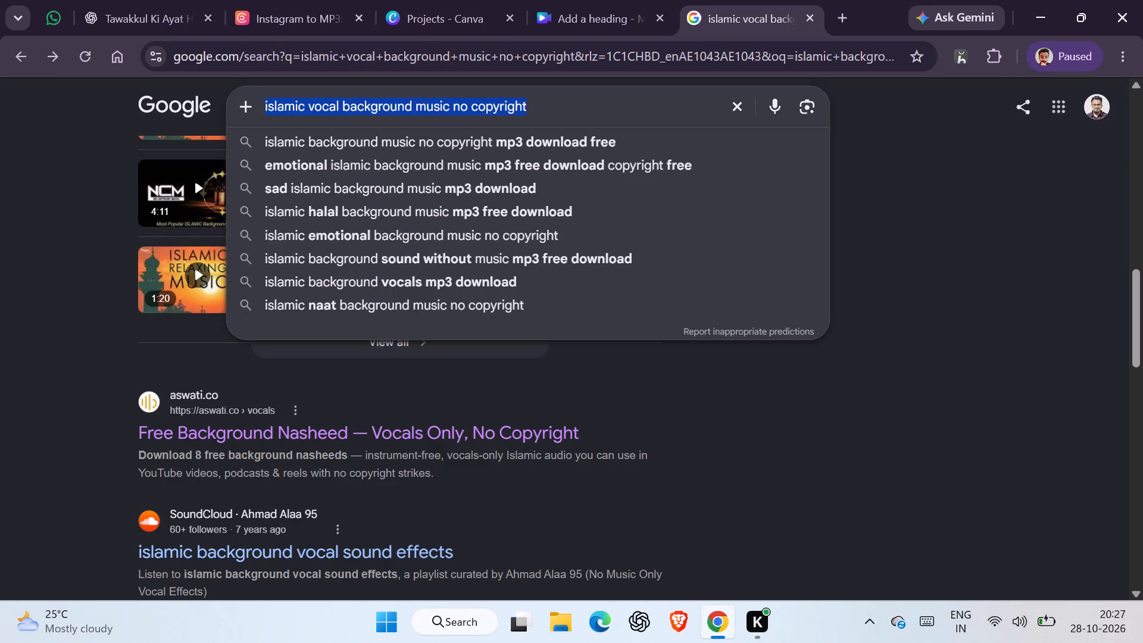
{"action": "type", "text": "surah talaw"}
{"action": "key", "text": "BackSpace"}
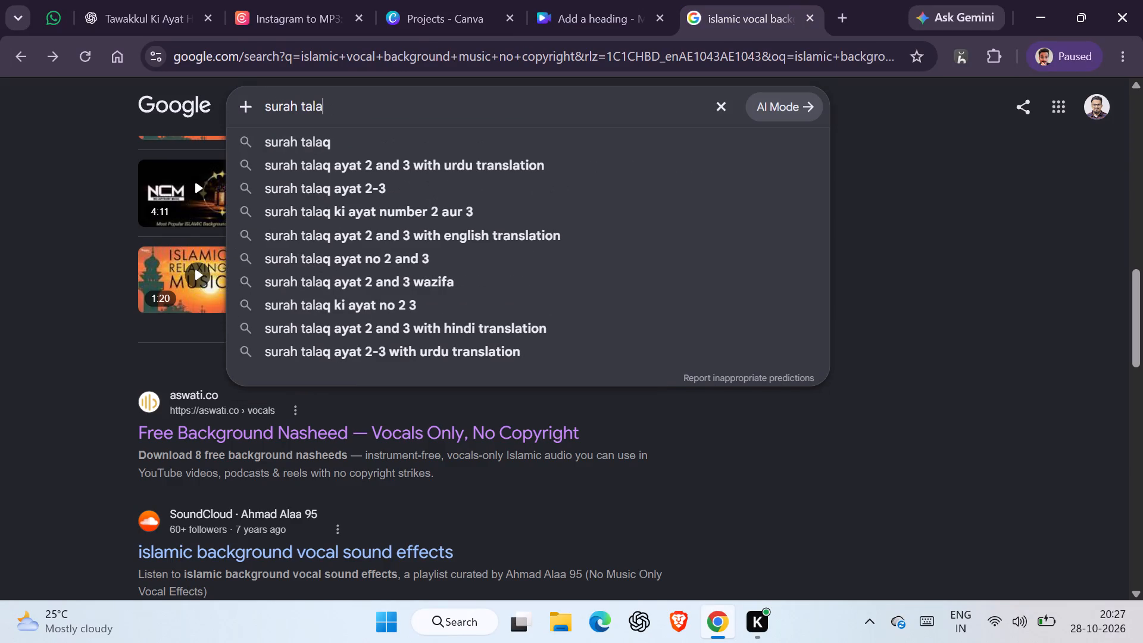
{"action": "type", "text": "q 6"}
{"action": "key", "text": "5"}
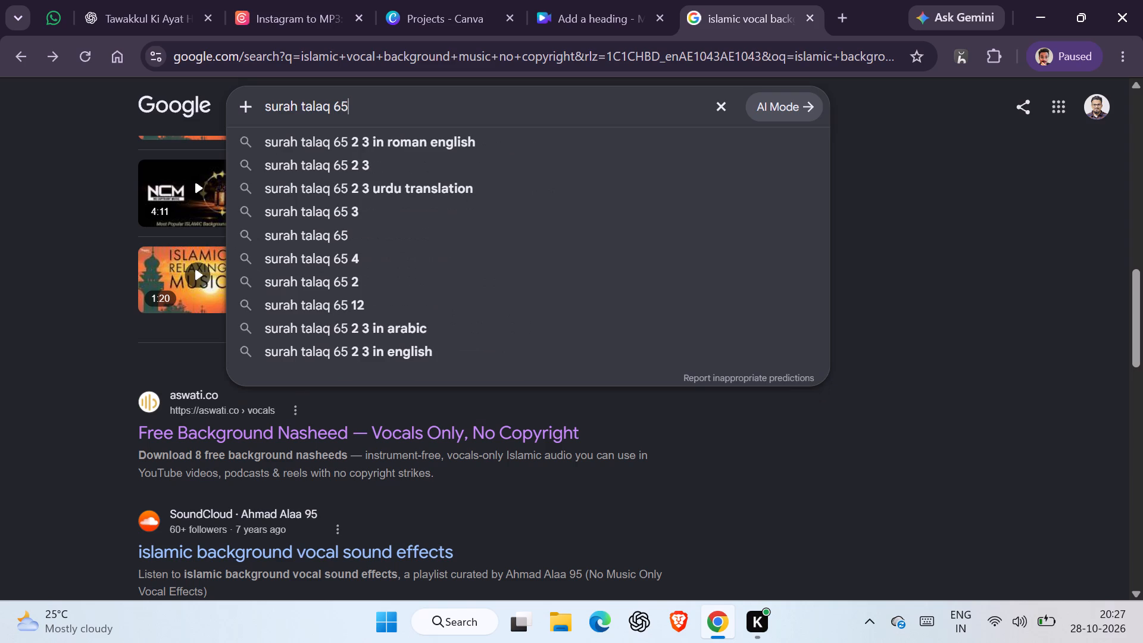
{"action": "type", "text": ":3"}
{"action": "key", "text": "Return"}
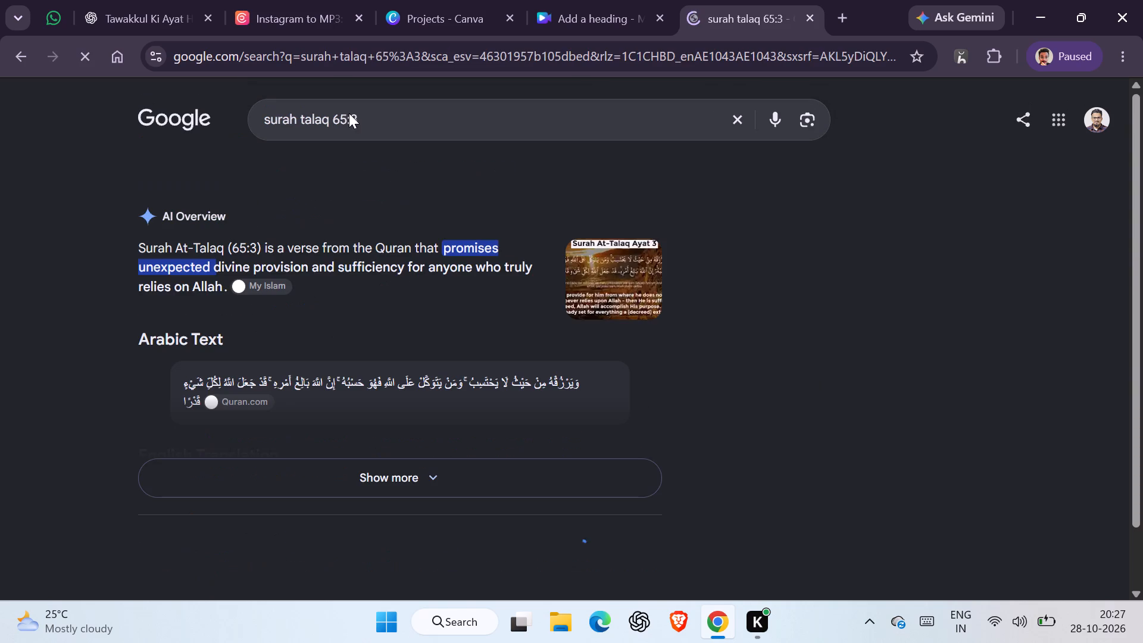
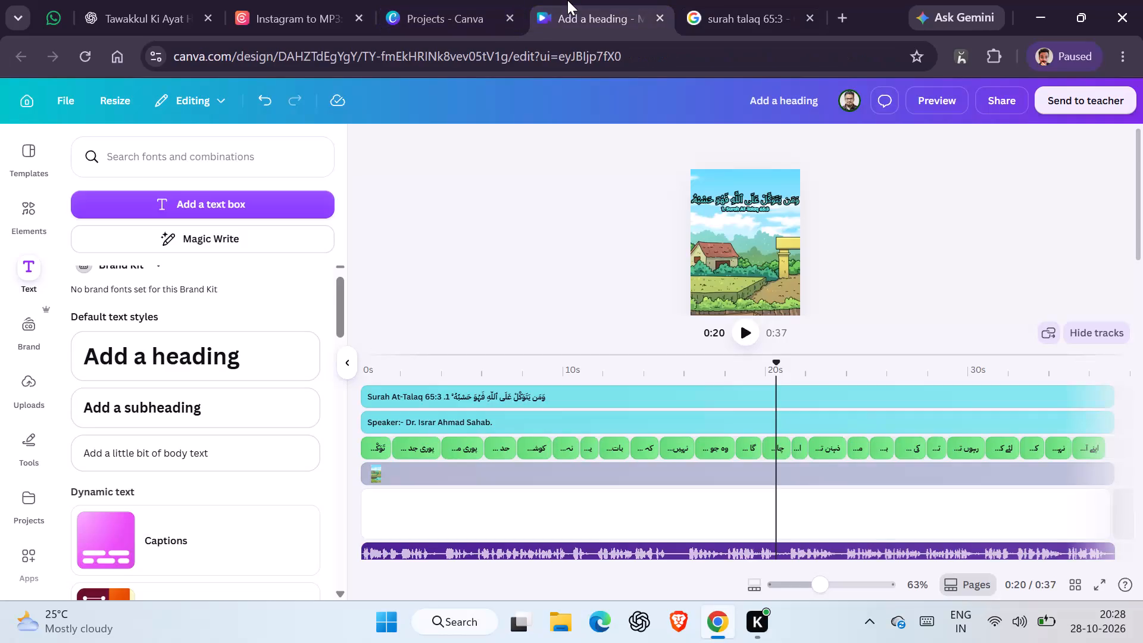
Look at the Google results for "surah talaq 65:3" and close that browser tab.
{"action": "left_click", "coordinate": [739, 0]}
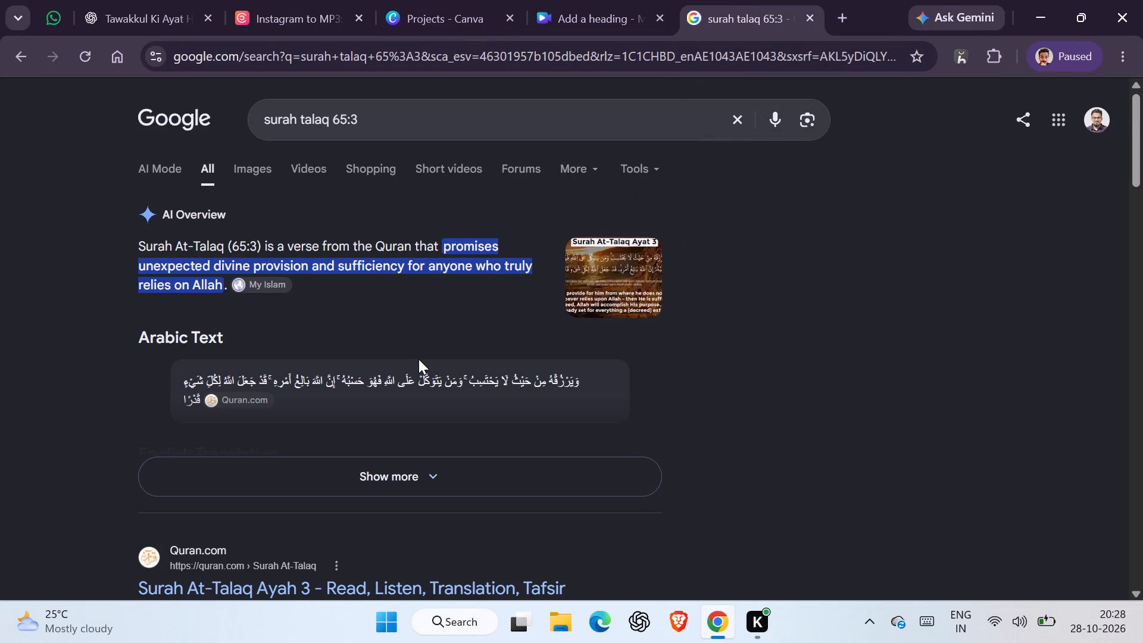
{"action": "left_click", "coordinate": [811, 18]}
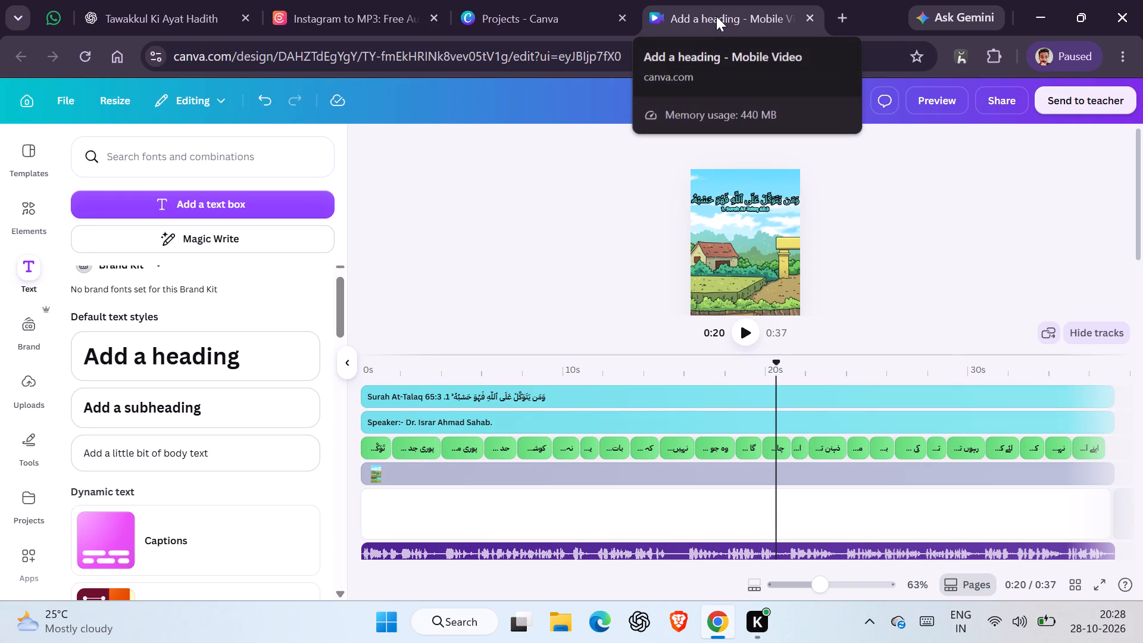
Reorder the browser tabs so the video design sits before the Canva Projects tab, and return to the design.
{"action": "left_click_drag", "start_coordinate": [716, 16], "coordinate": [589, 120]}
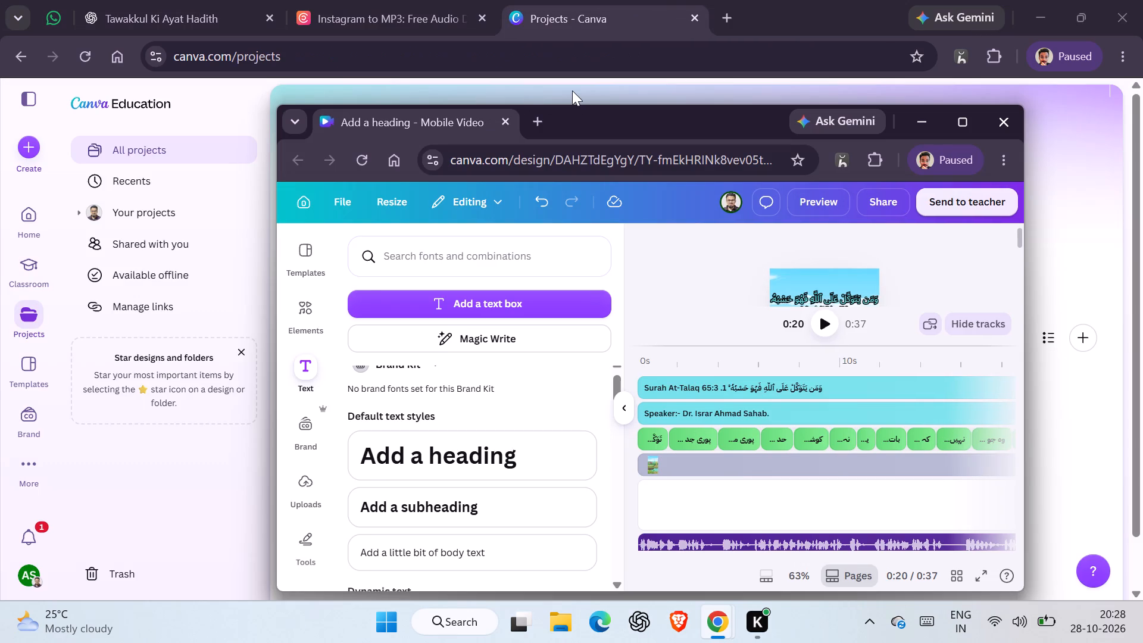
{"action": "left_click_drag", "start_coordinate": [455, 120], "coordinate": [627, 55]}
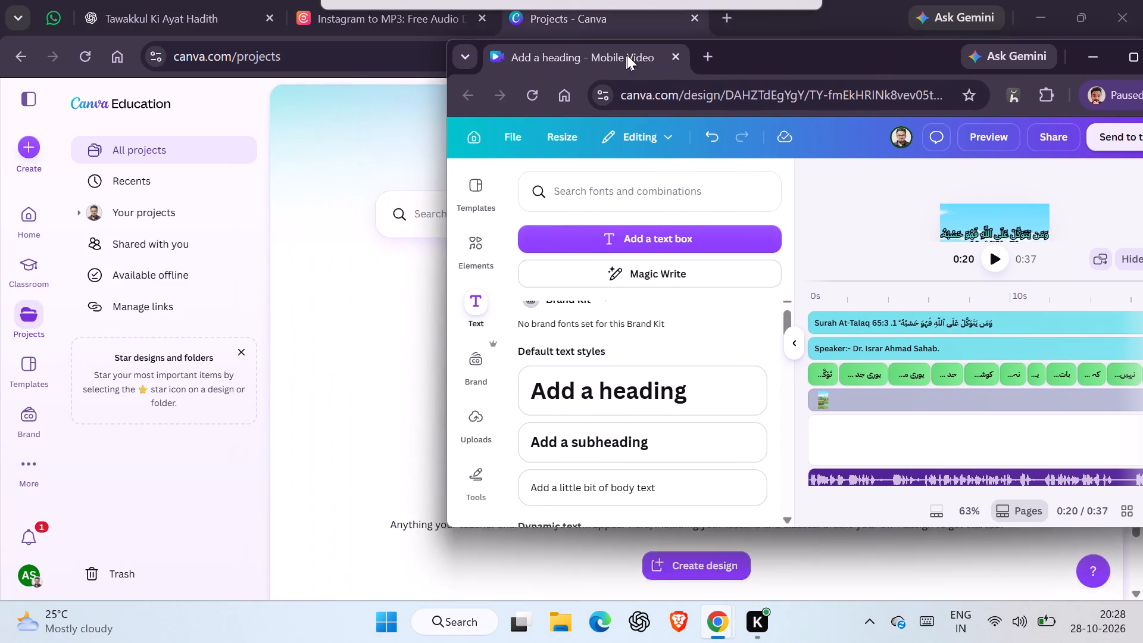
{"action": "left_click_drag", "start_coordinate": [627, 55], "coordinate": [667, 21]}
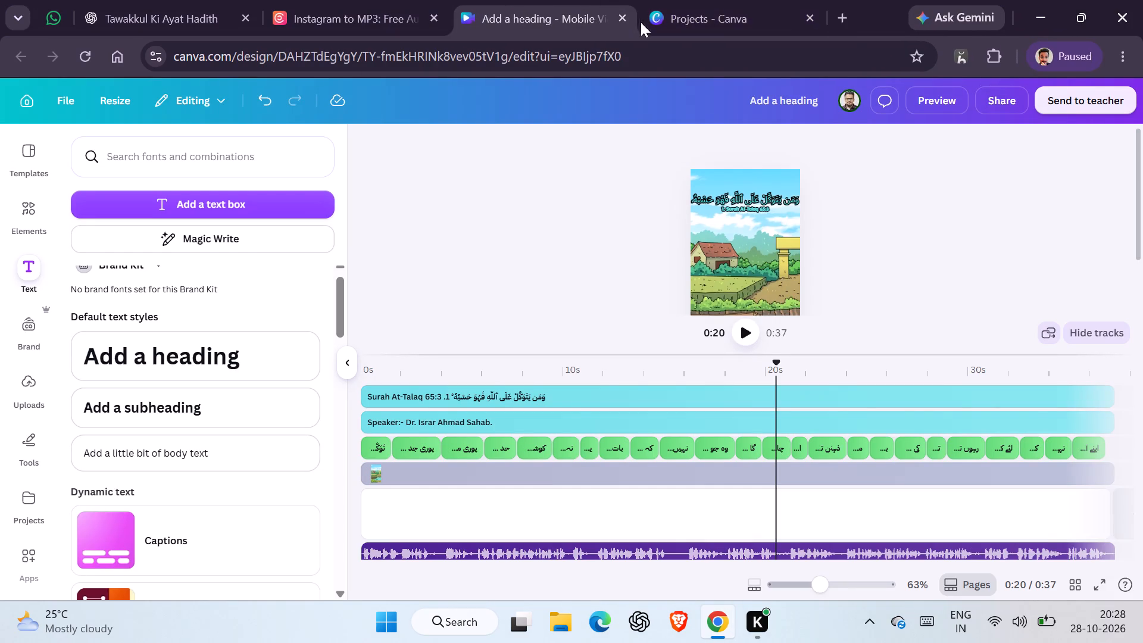
{"action": "left_click", "coordinate": [688, 27]}
{"action": "left_click", "coordinate": [529, 23]}
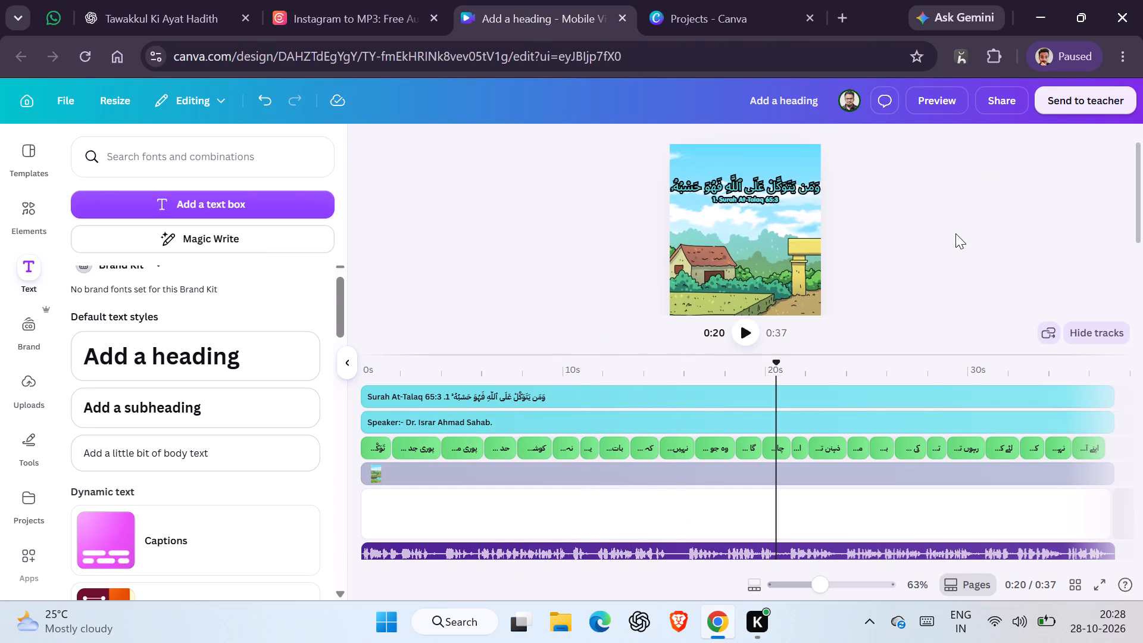
Delete the "1." numbering before the verse reference so the line reads "Surah At-Talaq 65:3".
{"action": "scroll", "coordinate": [956, 235], "scroll_direction": "down", "scroll_amount": 1}
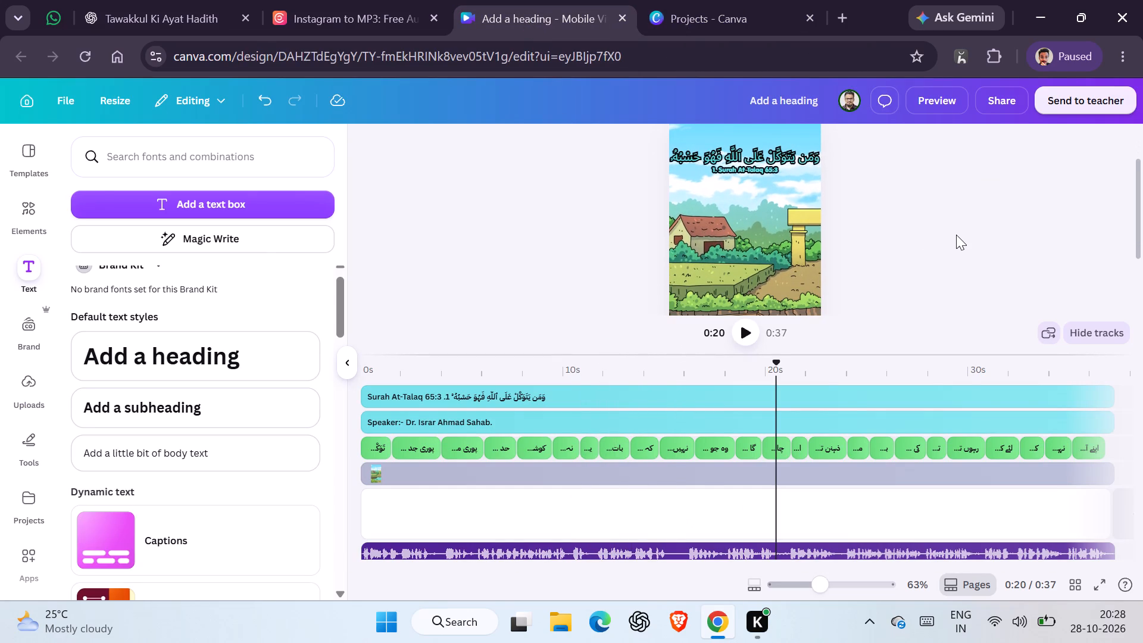
{"action": "right_click", "coordinate": [956, 235]}
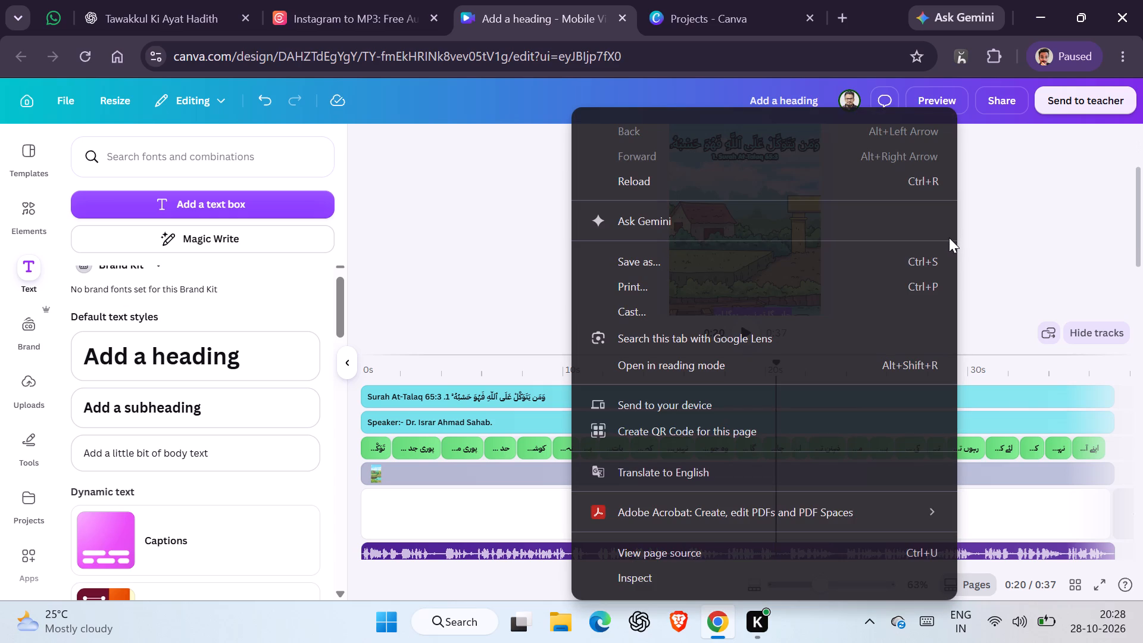
{"action": "left_click", "coordinate": [991, 238]}
{"action": "scroll", "coordinate": [955, 234], "scroll_direction": "up", "scroll_amount": 1}
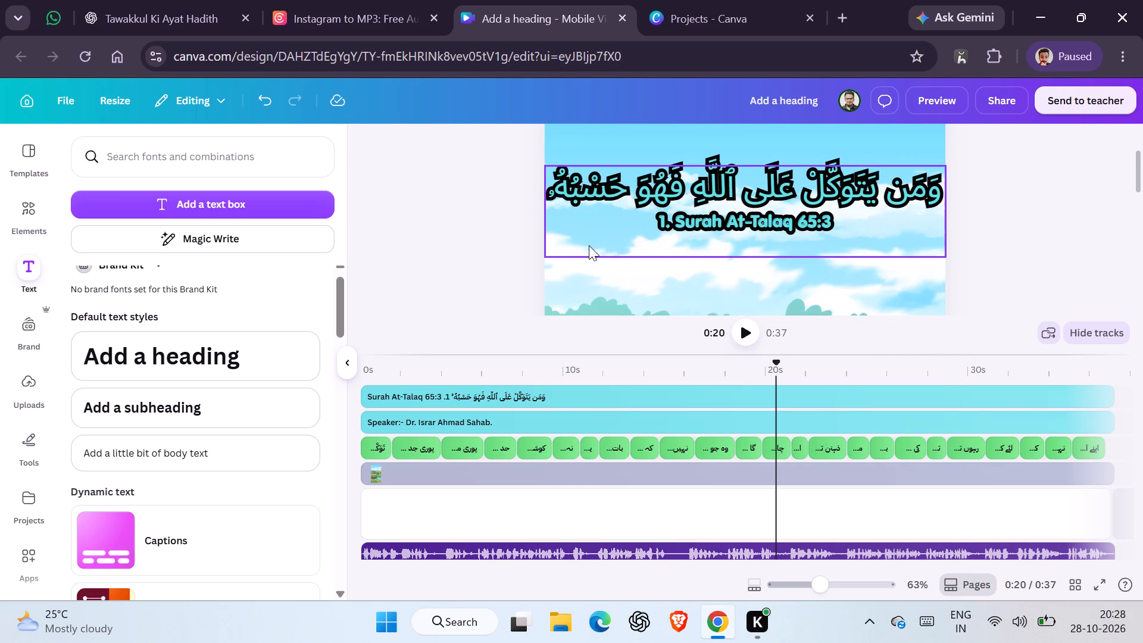
{"action": "double_click", "coordinate": [673, 231]}
{"action": "left_click", "coordinate": [673, 227]}
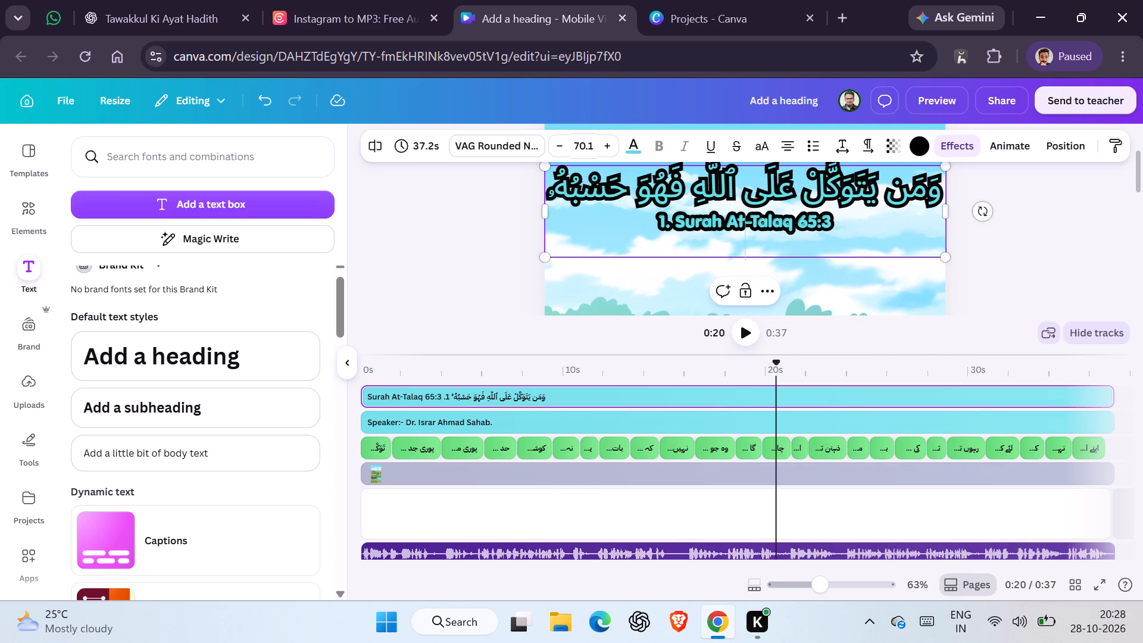
{"action": "left_click", "coordinate": [673, 227]}
{"action": "double_click", "coordinate": [673, 227]}
{"action": "key", "text": "BackSpace"}
{"action": "left_click", "coordinate": [624, 216]}
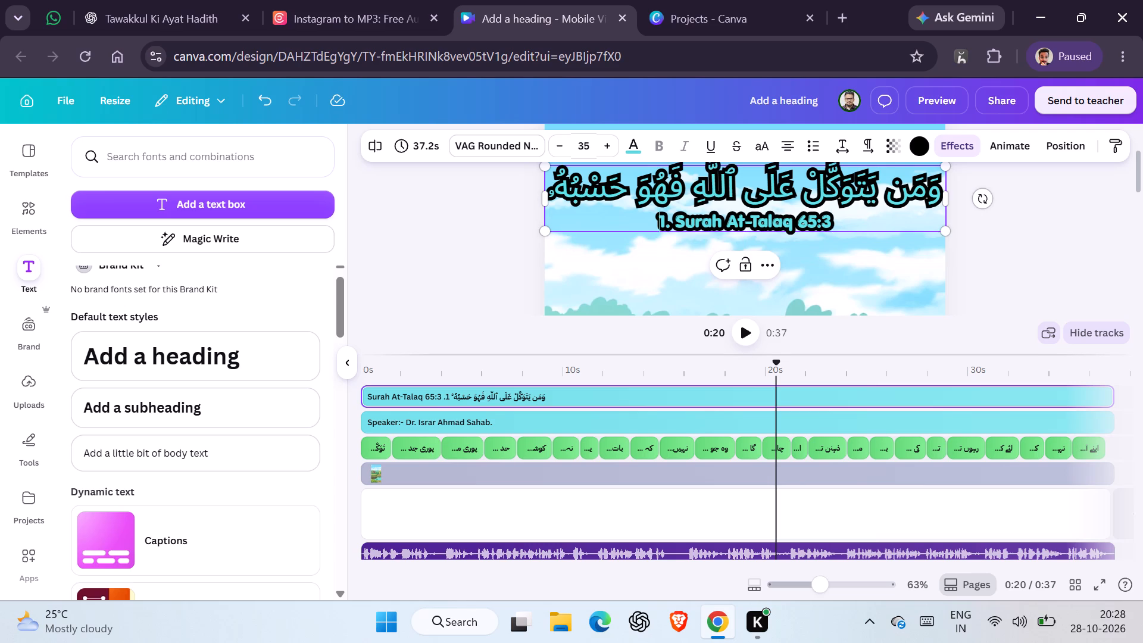
{"action": "key", "text": "Right"}
{"action": "key", "text": "BackSpace"}
{"action": "key", "text": "Right"}
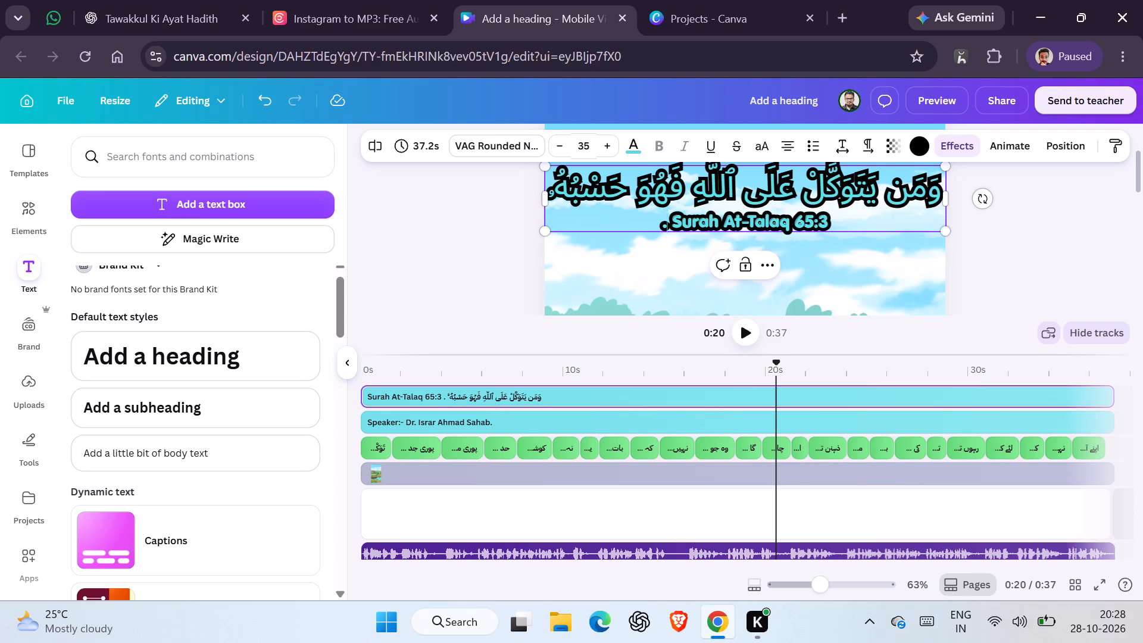
{"action": "key", "text": "BackSpace"}
{"action": "left_click", "coordinate": [1015, 293]}
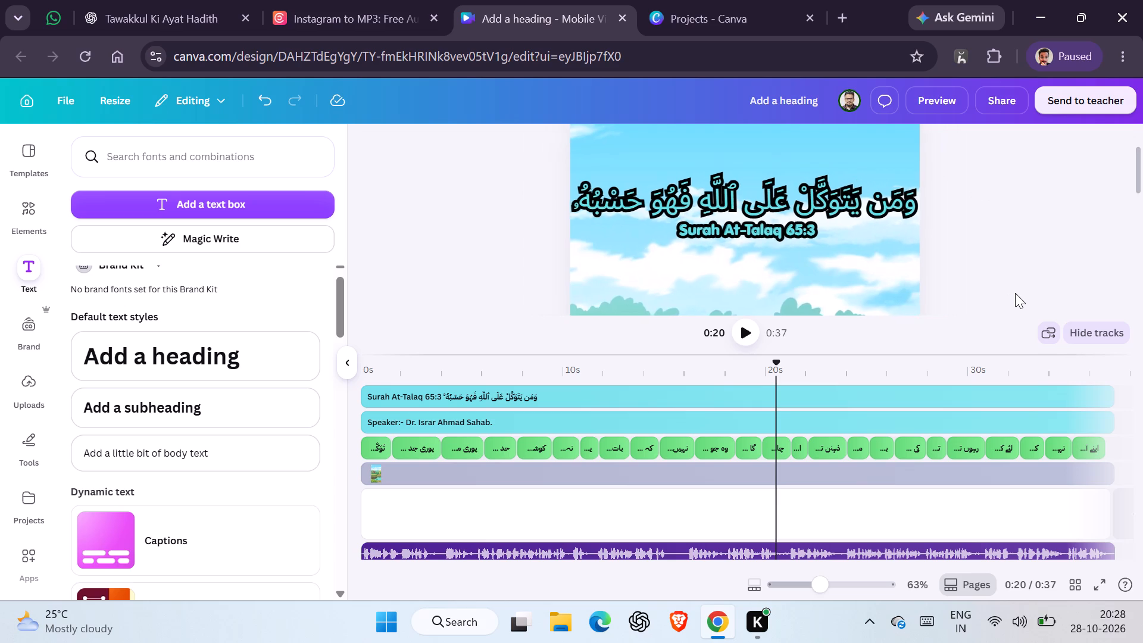
Examine the verse text, caption and speaker credit on the video page, and open the full-screen preview.
{"action": "scroll", "coordinate": [1015, 293], "scroll_direction": "down", "scroll_amount": 2}
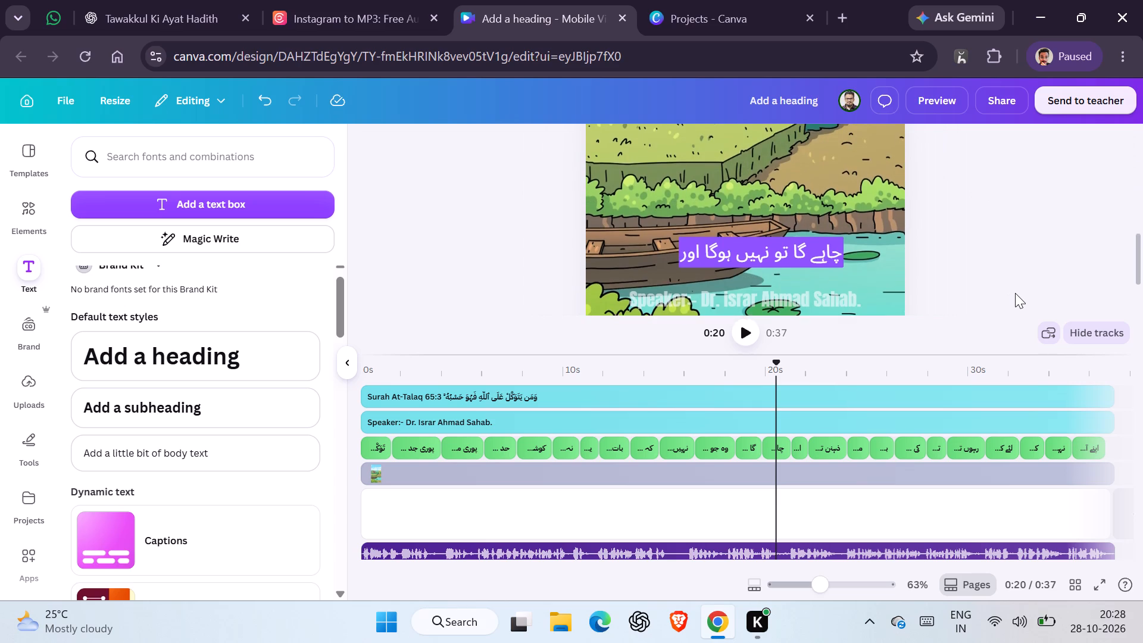
{"action": "scroll", "coordinate": [1015, 293], "scroll_direction": "down", "scroll_amount": 2}
{"action": "left_click", "coordinate": [1015, 293]}
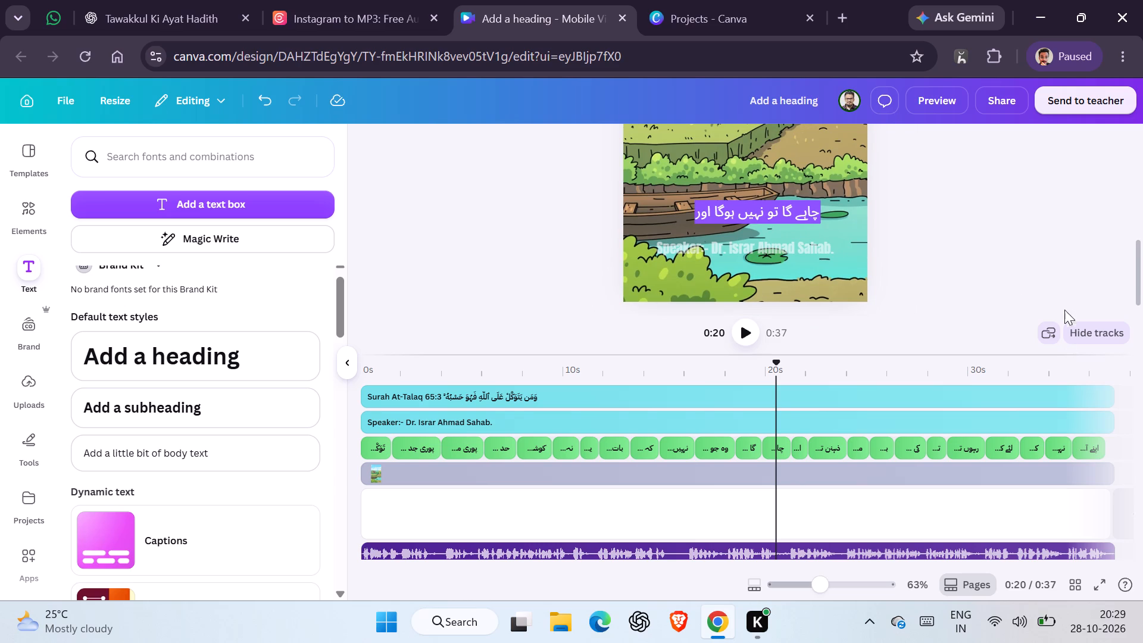
{"action": "scroll", "coordinate": [551, 259], "scroll_direction": "up", "scroll_amount": 3}
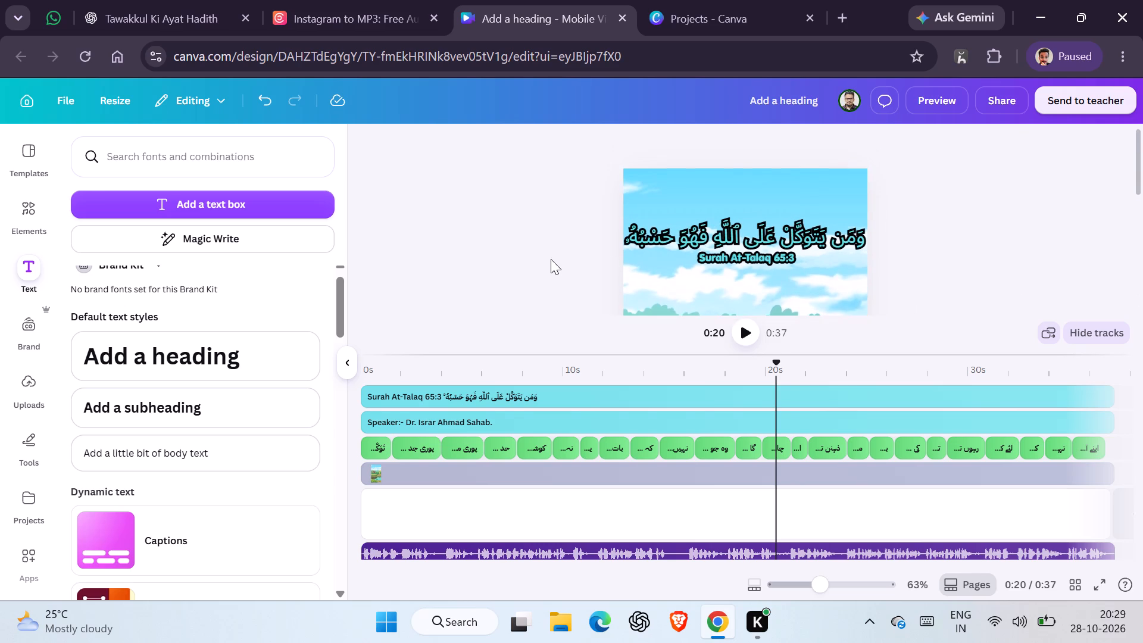
{"action": "scroll", "coordinate": [551, 259], "scroll_direction": "down", "scroll_amount": 1}
{"action": "left_click", "coordinate": [1099, 582]}
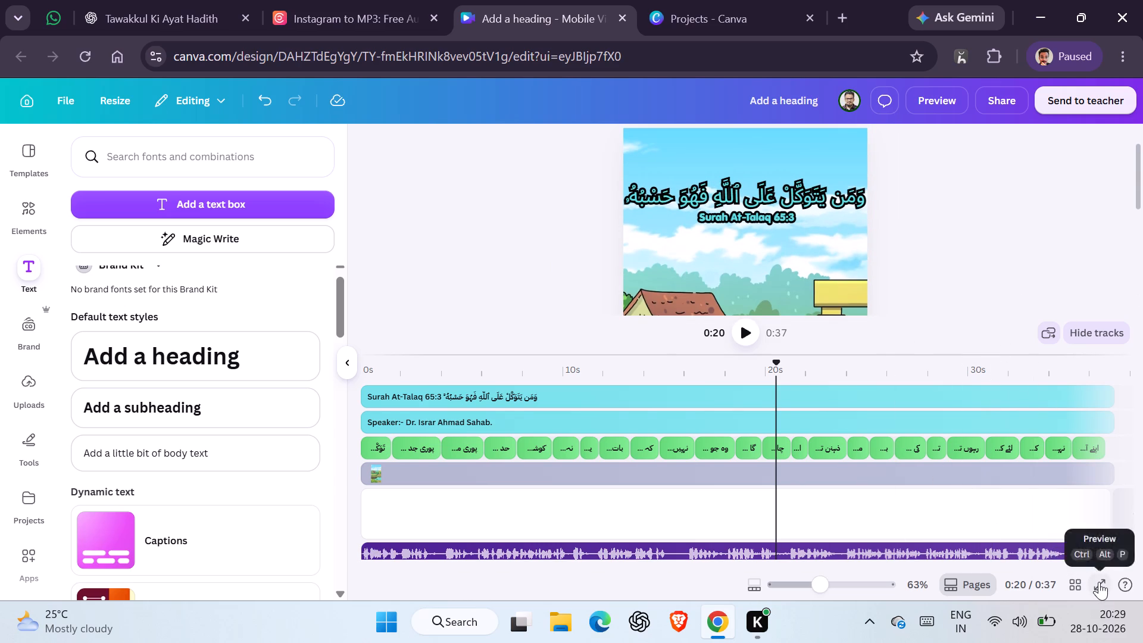
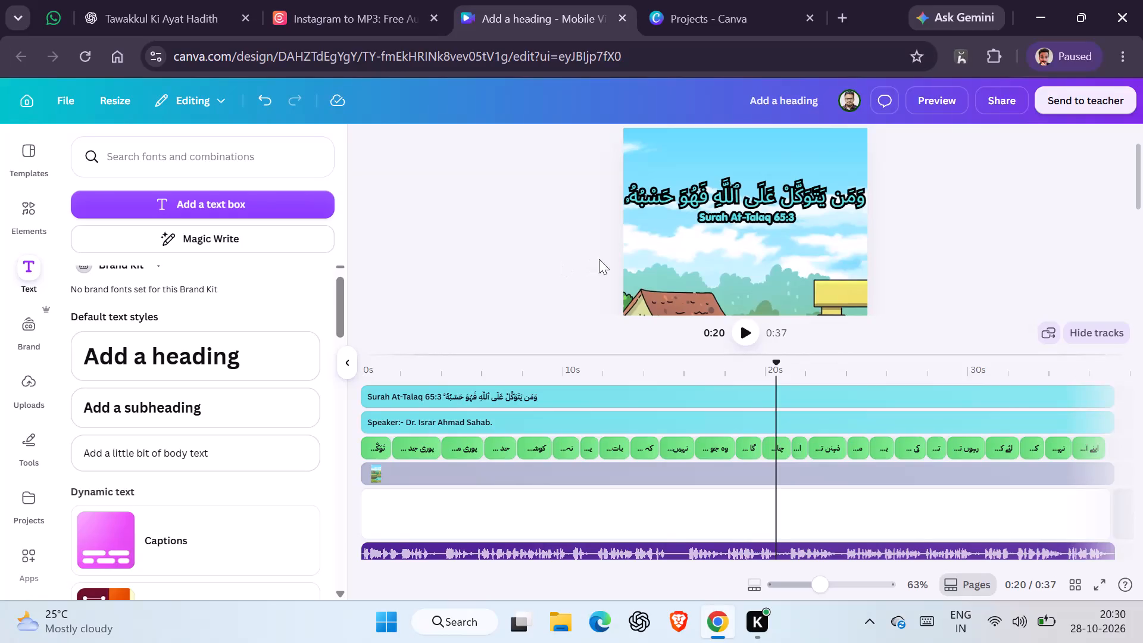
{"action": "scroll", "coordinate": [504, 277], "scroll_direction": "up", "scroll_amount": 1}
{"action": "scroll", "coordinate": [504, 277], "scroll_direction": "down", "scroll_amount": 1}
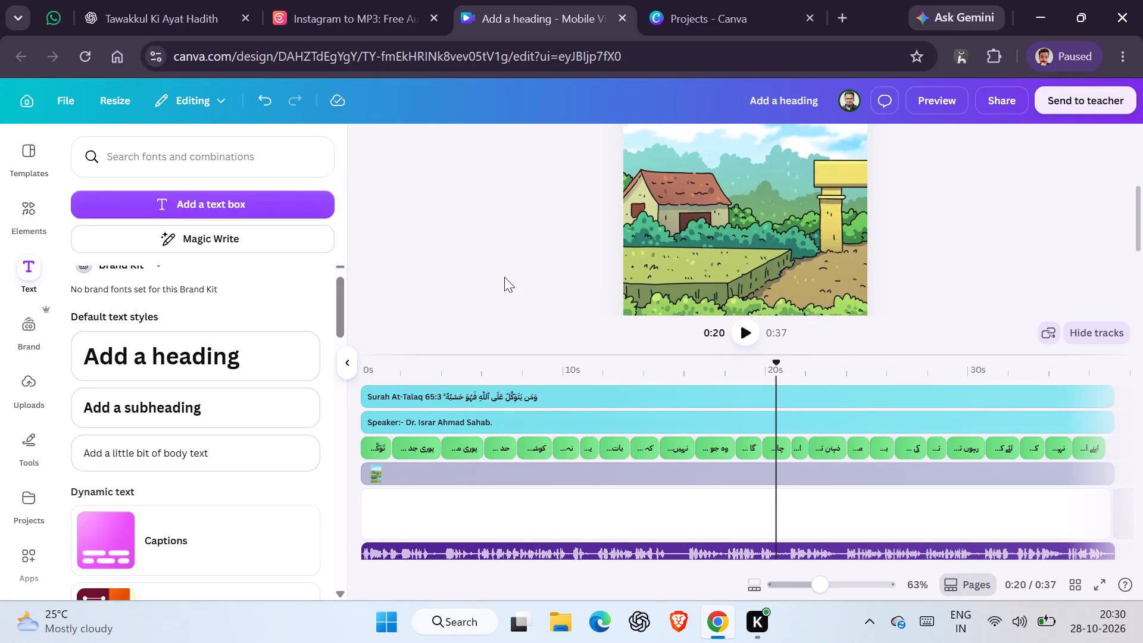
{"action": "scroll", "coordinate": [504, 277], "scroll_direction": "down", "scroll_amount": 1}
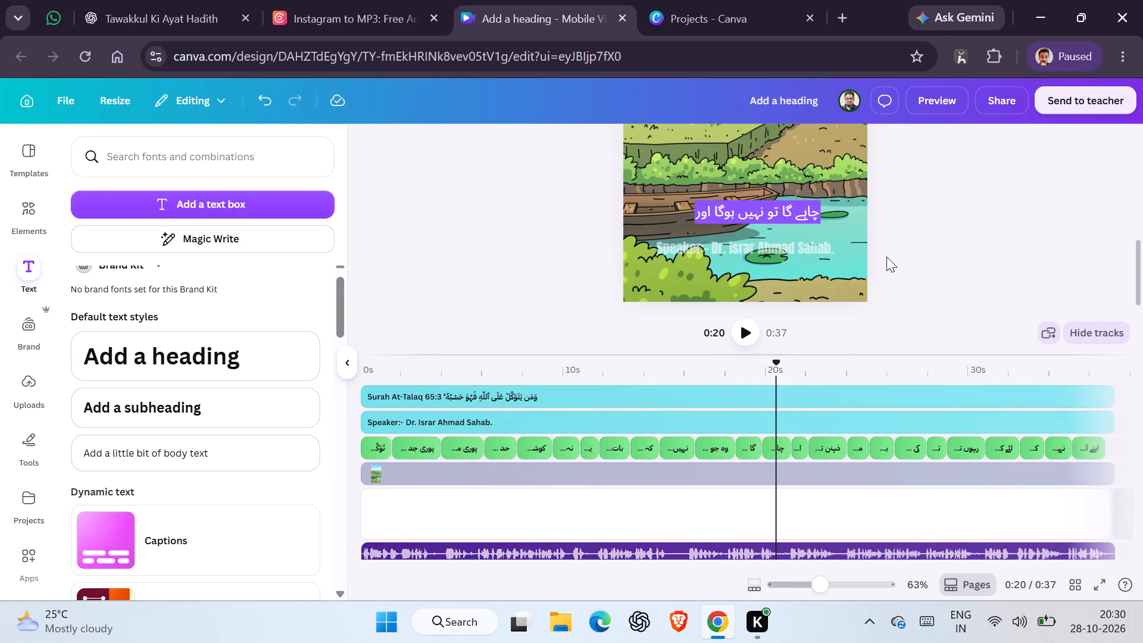
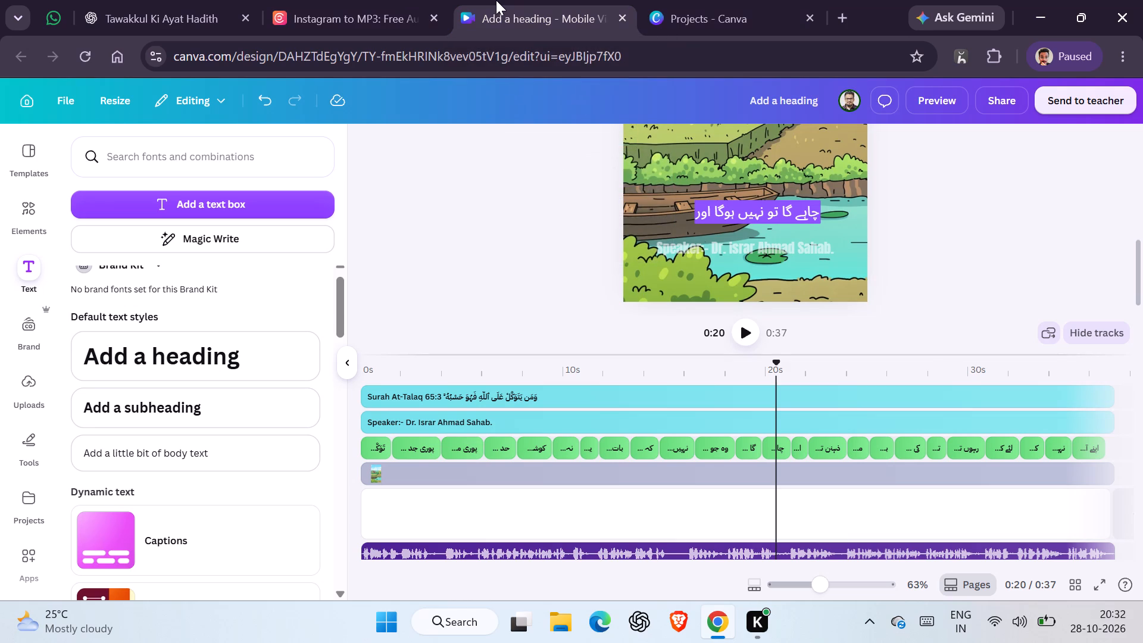
Download the finished design as an MP4 video in 4K quality.
{"action": "left_click", "coordinate": [592, 374]}
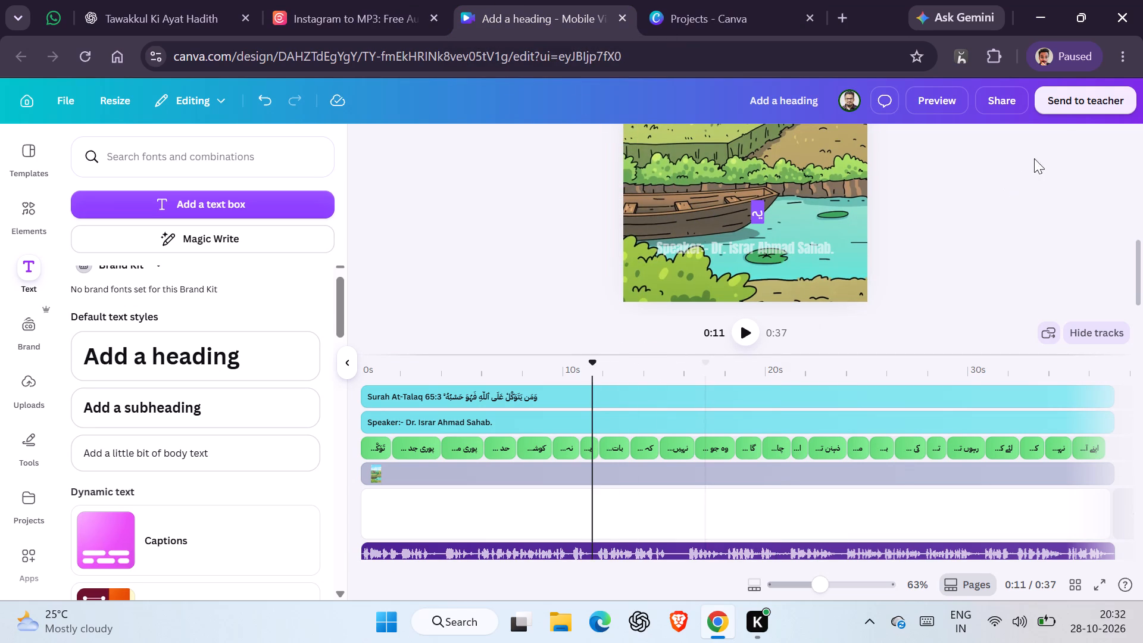
{"action": "left_click_drag", "start_coordinate": [1003, 114], "coordinate": [1003, 107]}
{"action": "left_click", "coordinate": [1003, 107]}
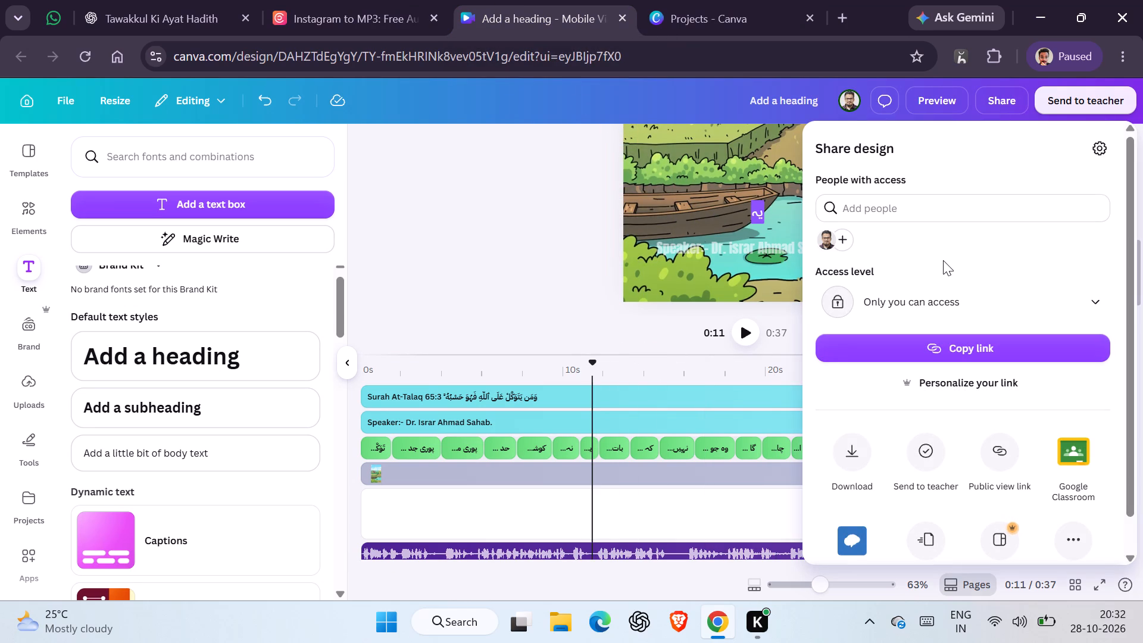
{"action": "scroll", "coordinate": [943, 260], "scroll_direction": "down", "scroll_amount": 1}
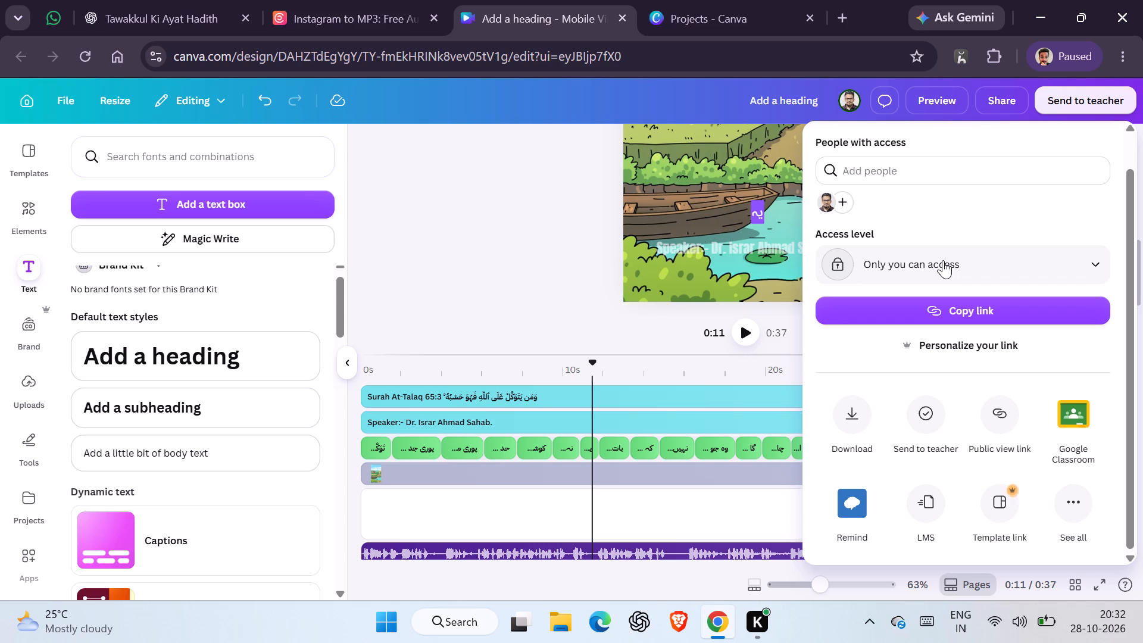
{"action": "left_click", "coordinate": [860, 432]}
{"action": "left_click", "coordinate": [1080, 273]}
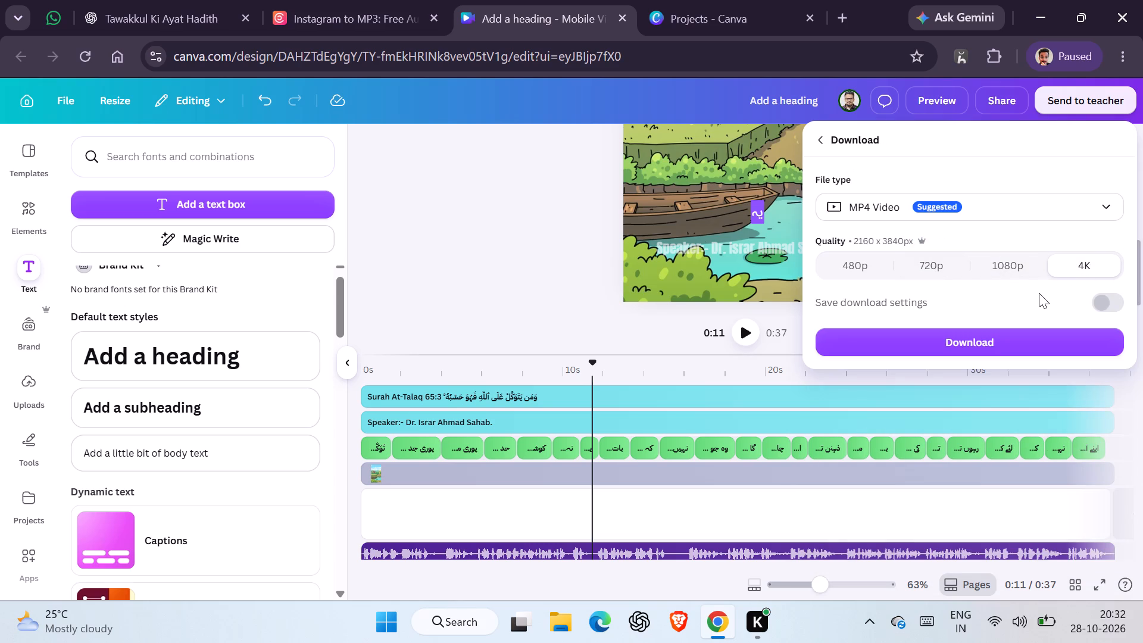
{"action": "left_click", "coordinate": [957, 210]}
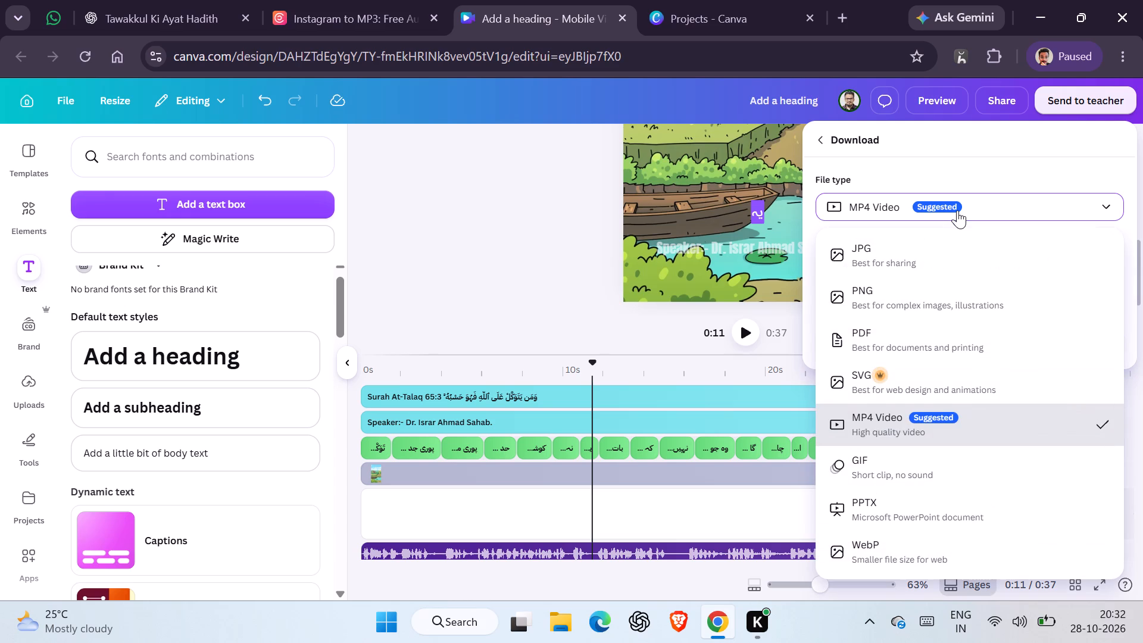
{"action": "left_click", "coordinate": [957, 210]}
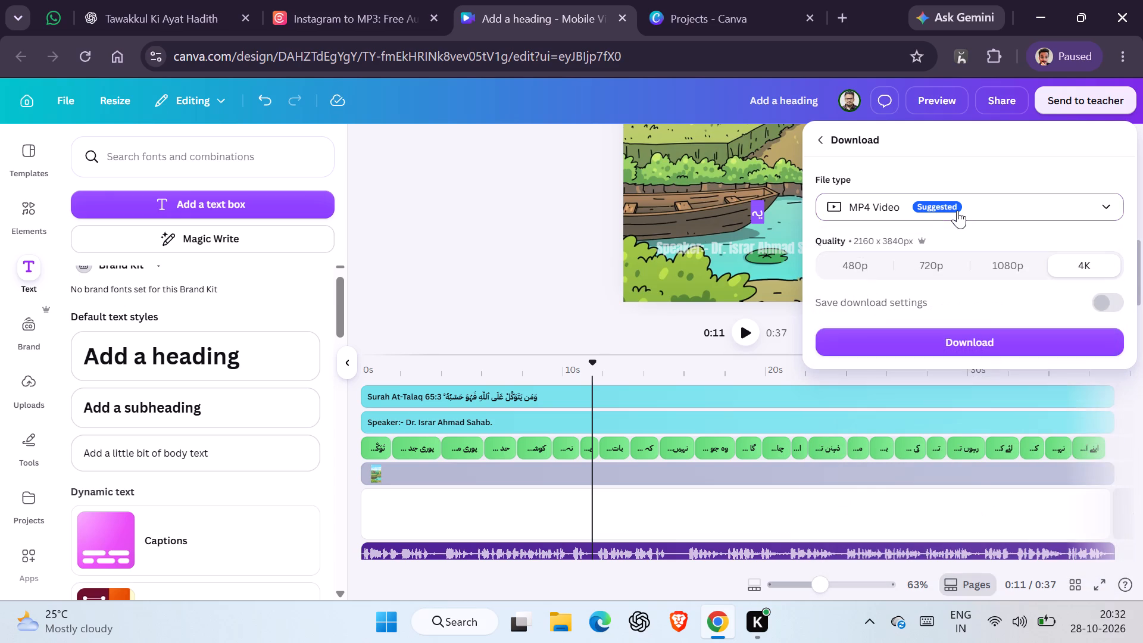
{"action": "left_click", "coordinate": [982, 348]}
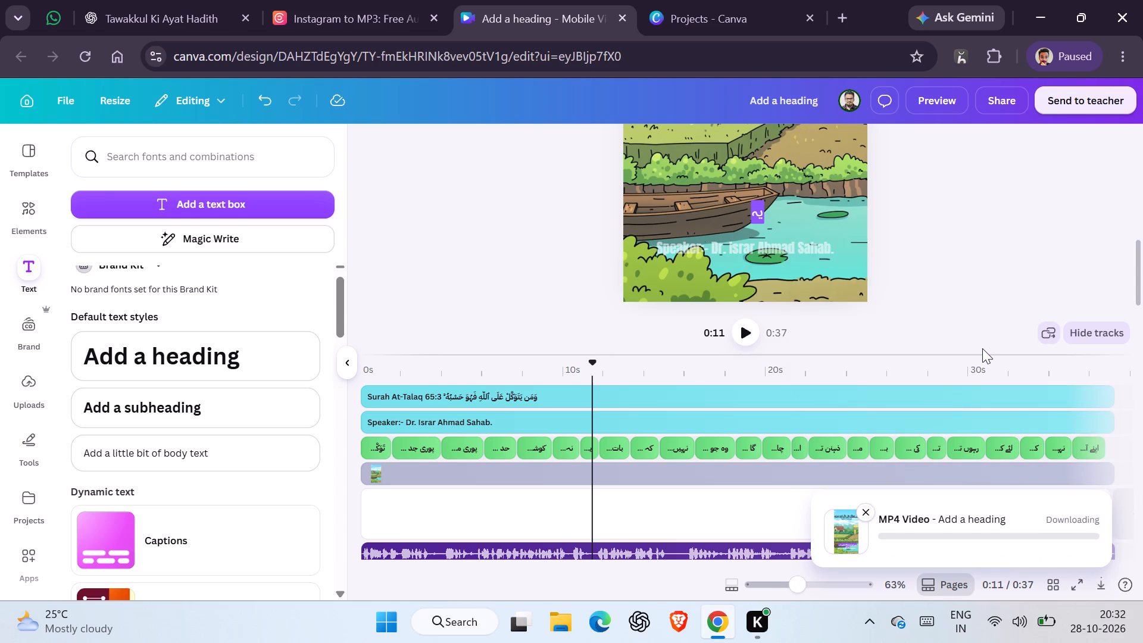
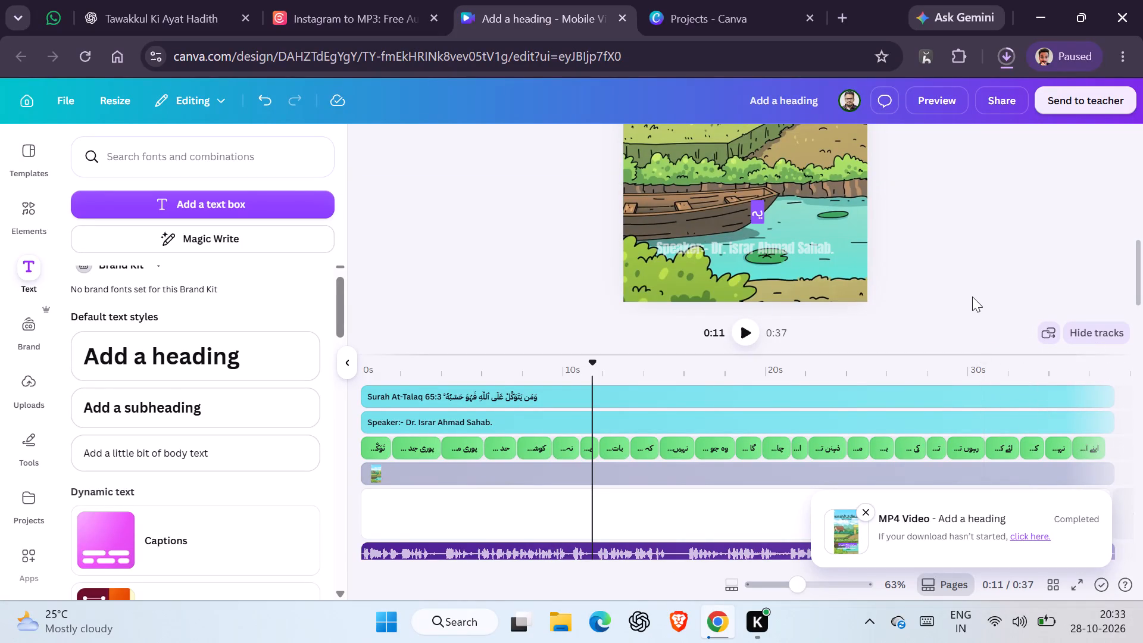
Open the exported Add a heading.mp4 from the browser's download history and play it in VLC media player.
{"action": "key", "text": "ctrl+j"}
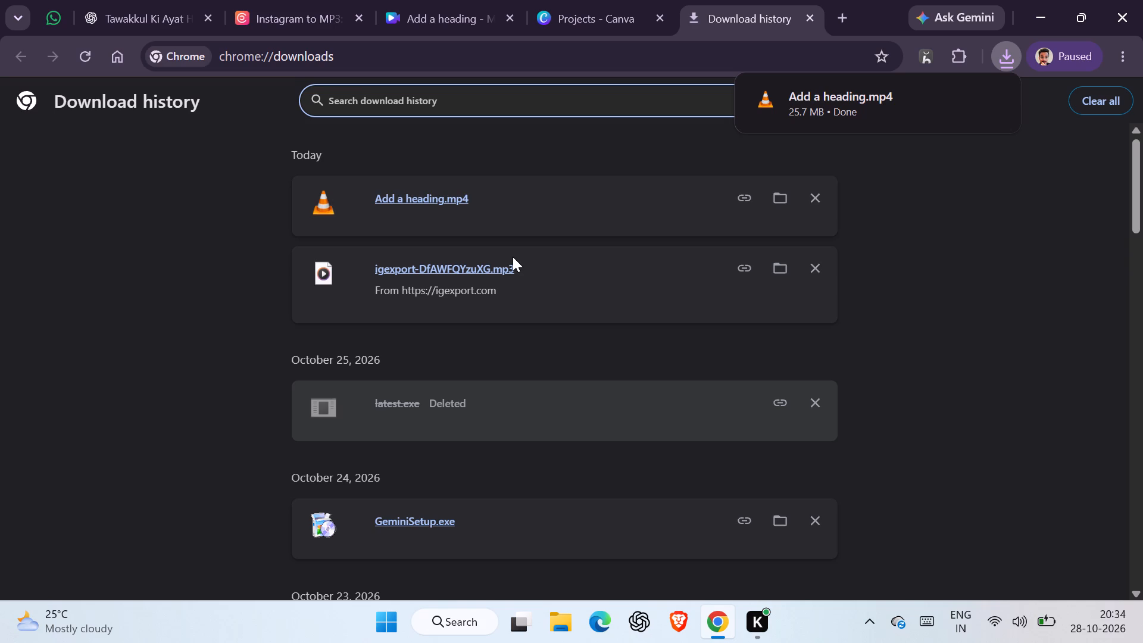
{"action": "left_click", "coordinate": [416, 203]}
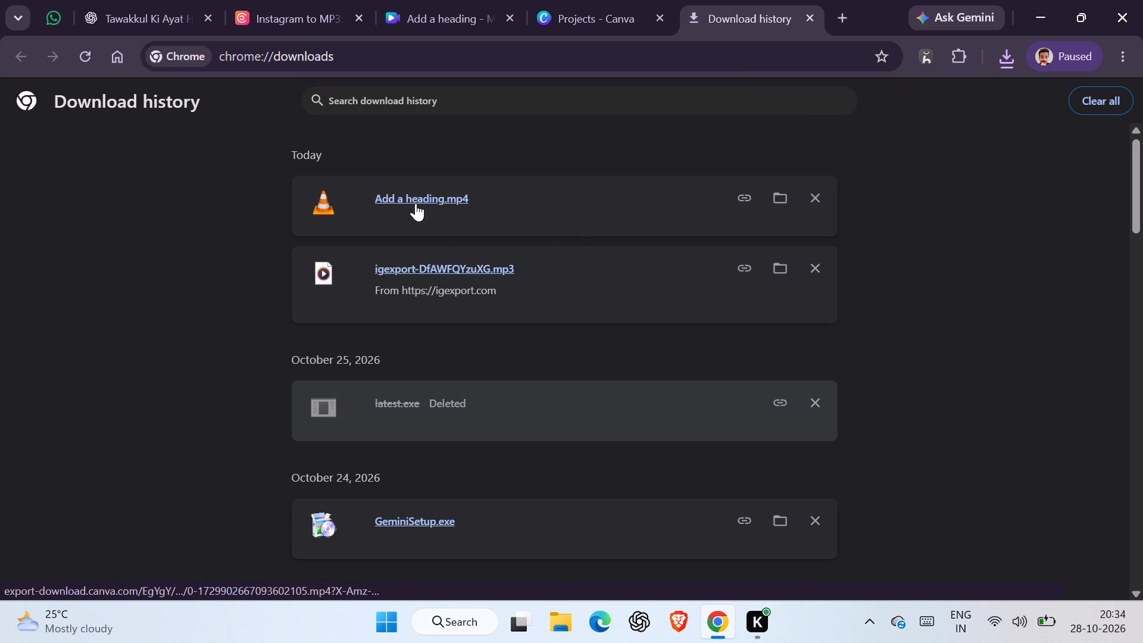
{"action": "double_click", "coordinate": [416, 203]}
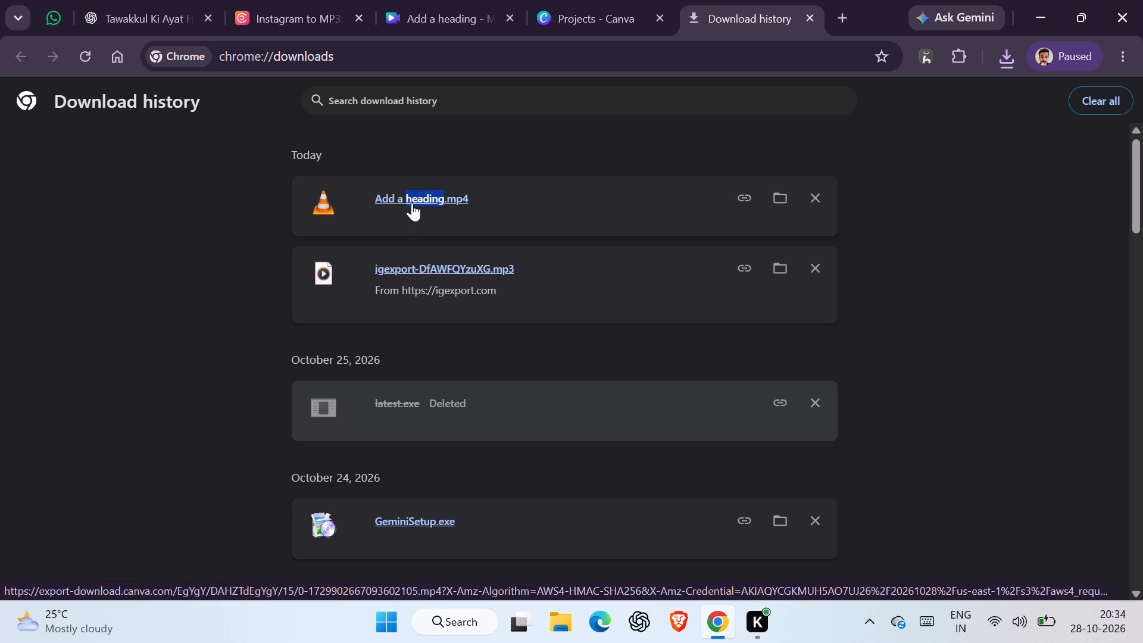
{"action": "left_click", "coordinate": [383, 214]}
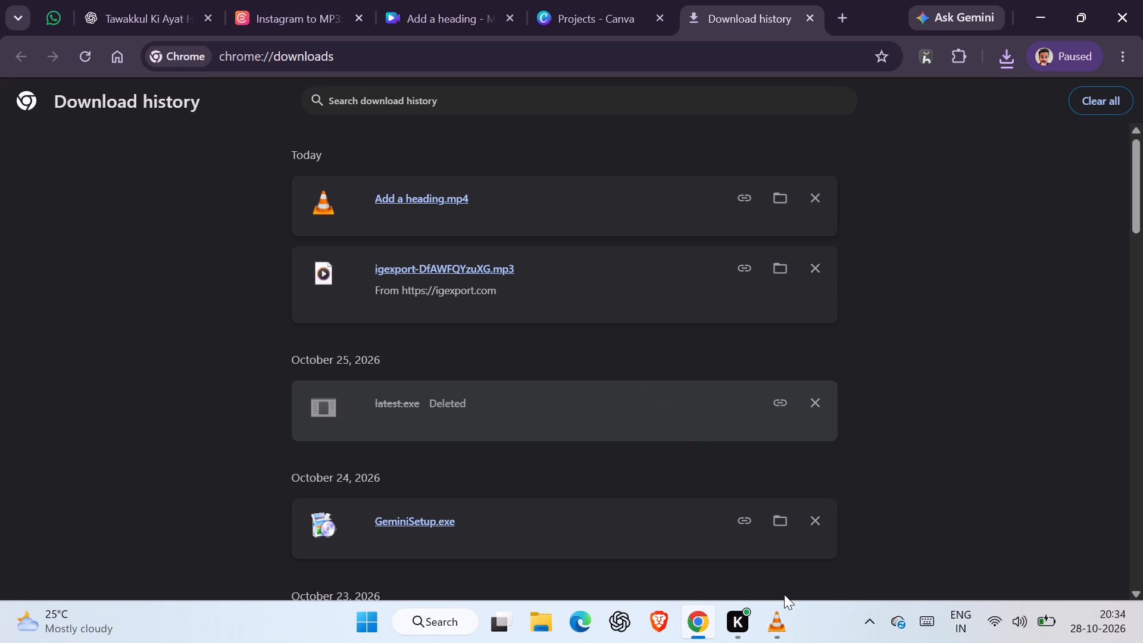
{"action": "left_click", "coordinate": [784, 632]}
{"action": "key", "text": "space"}
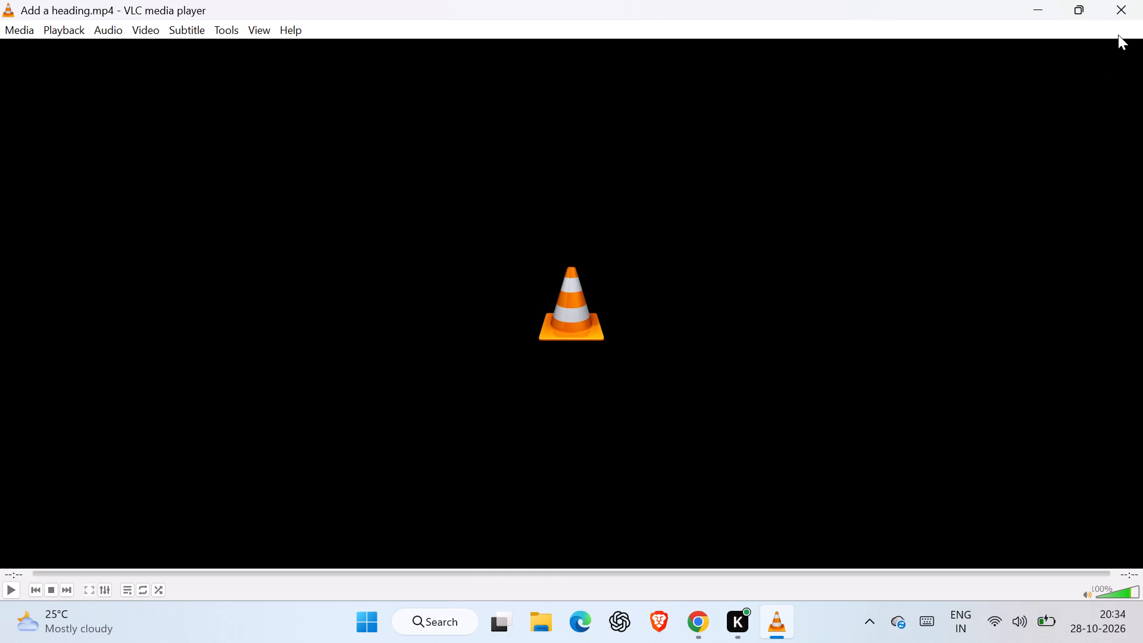
{"action": "left_click", "coordinate": [1135, 0]}
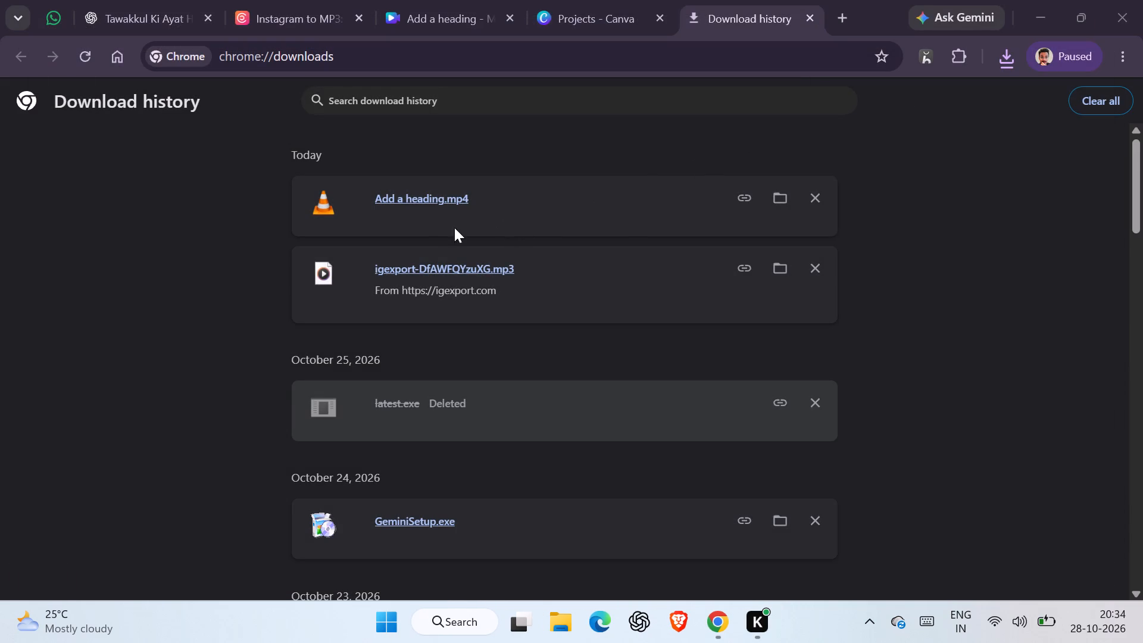
{"action": "left_click", "coordinate": [428, 196]}
{"action": "left_click", "coordinate": [433, 201]}
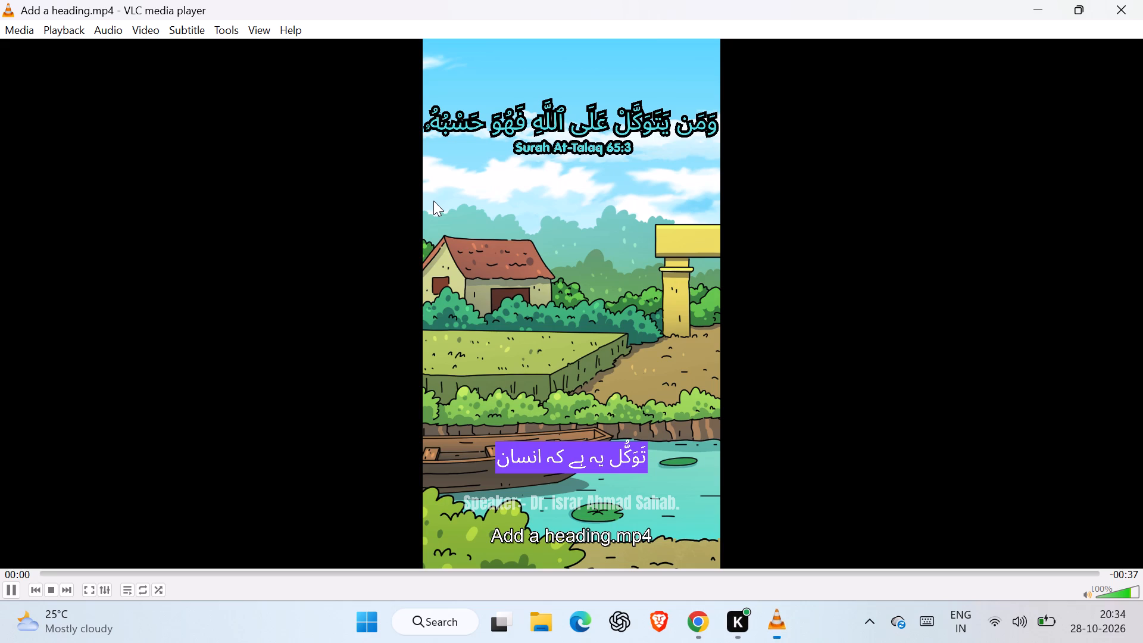
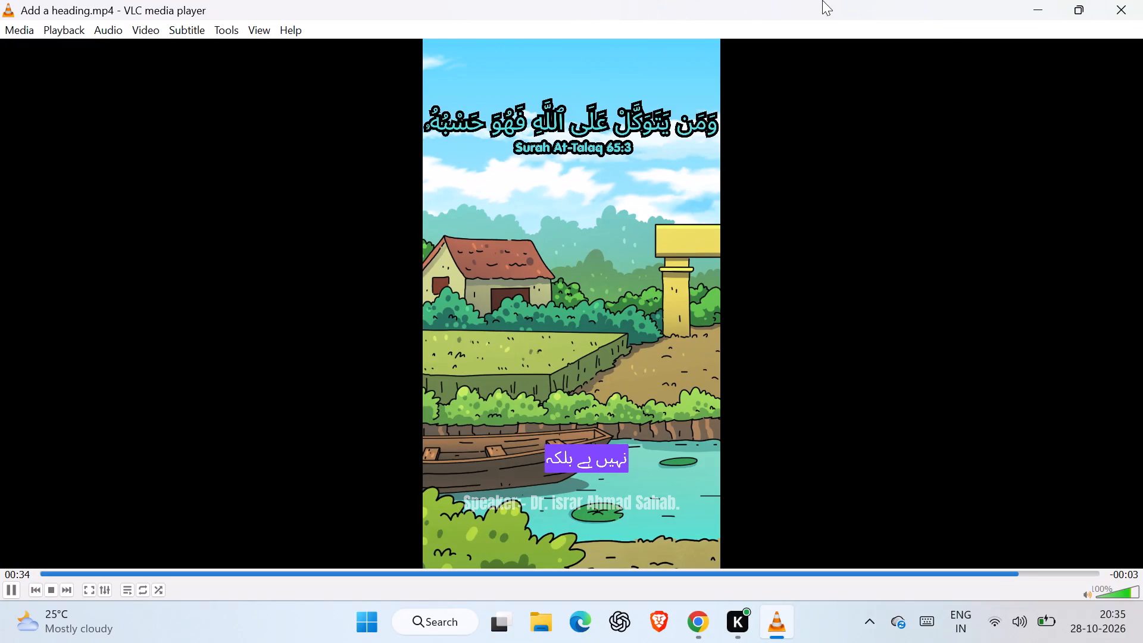
Close the exported video in VLC and switch back to the Add a heading design in Canva.
{"action": "left_click", "coordinate": [1142, 0]}
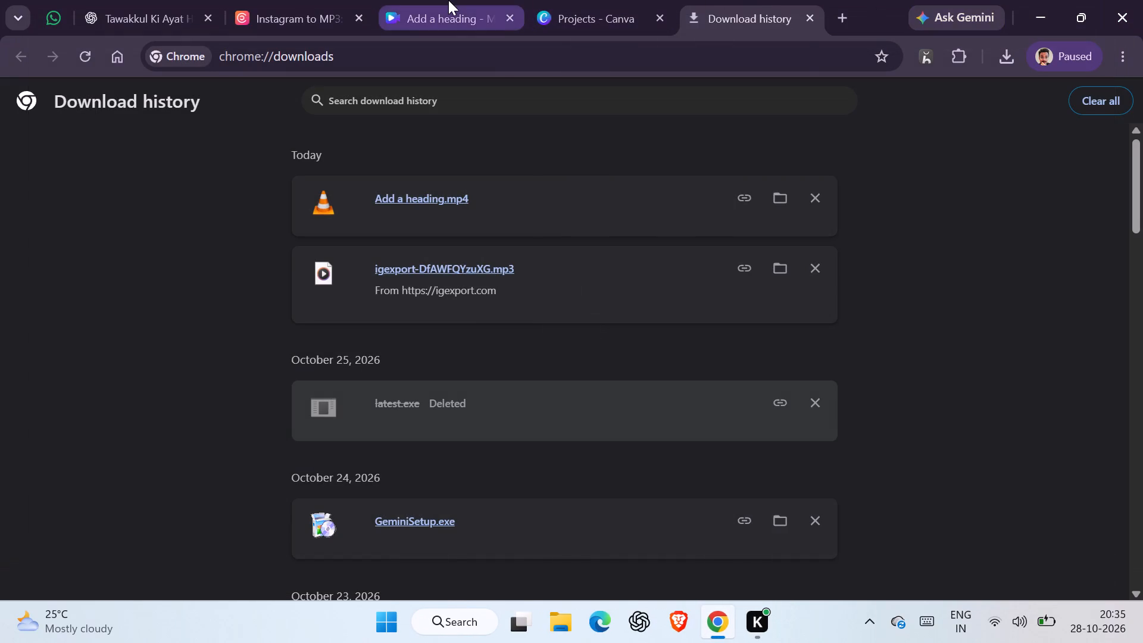
{"action": "left_click", "coordinate": [448, 0]}
Select all the Urdu caption segments together on the design's timeline.
{"action": "scroll", "coordinate": [594, 260], "scroll_direction": "up", "scroll_amount": 1}
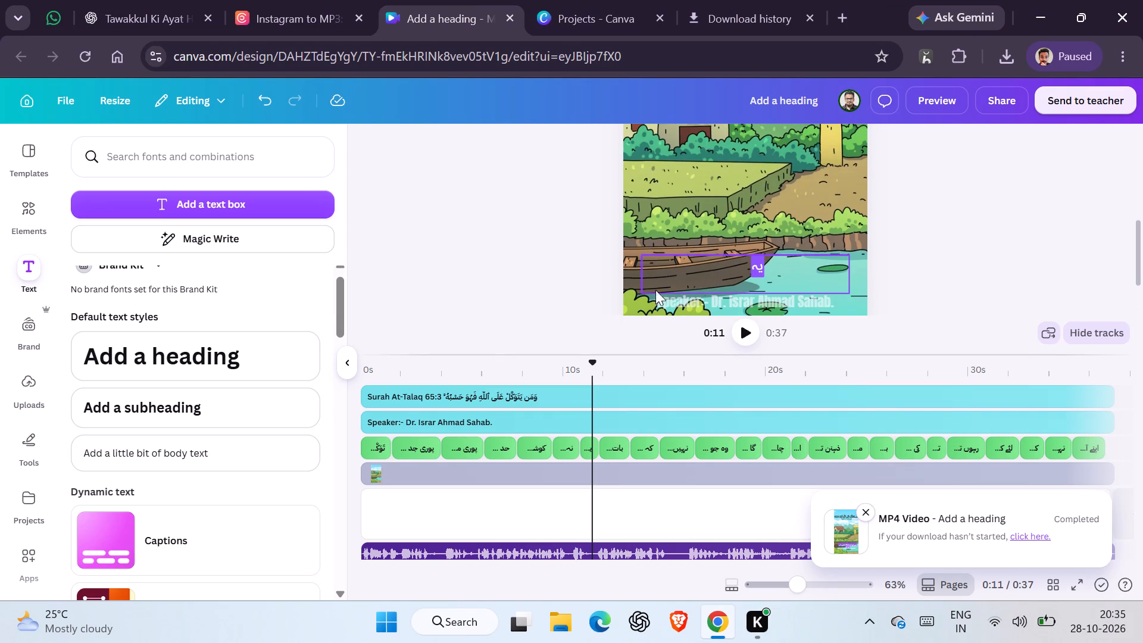
{"action": "left_click", "coordinate": [401, 454]}
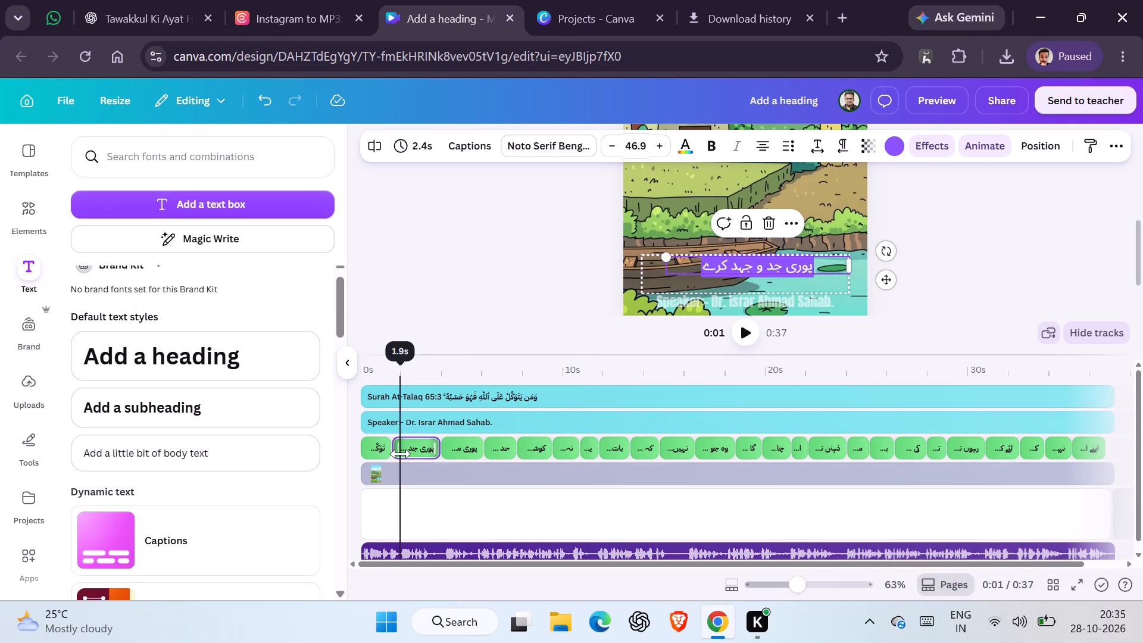
{"action": "key", "text": "ctrl+a"}
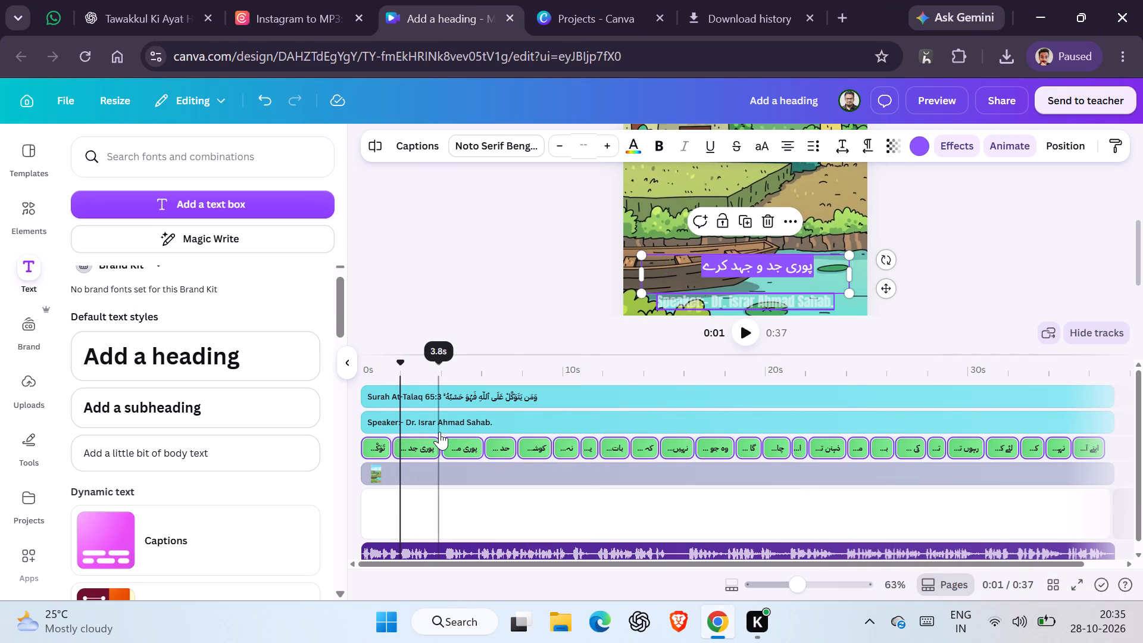
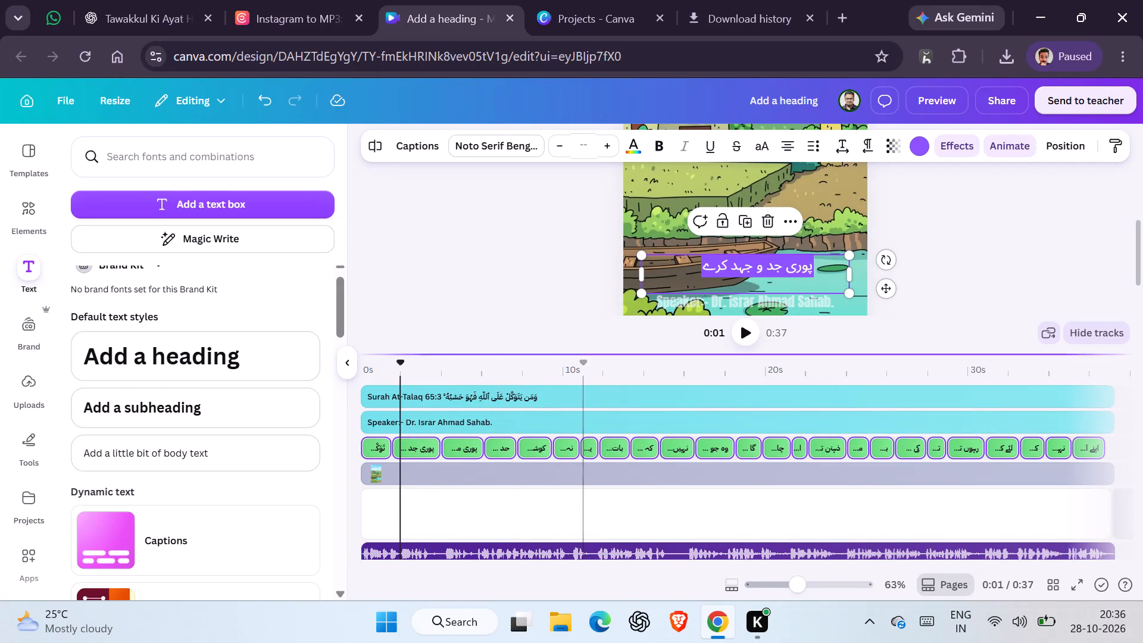
Recolour the background effect of all selected caption segments to light purple, trying white, light grey and pink first.
{"action": "left_click", "coordinate": [919, 142]}
{"action": "left_click", "coordinate": [82, 455]}
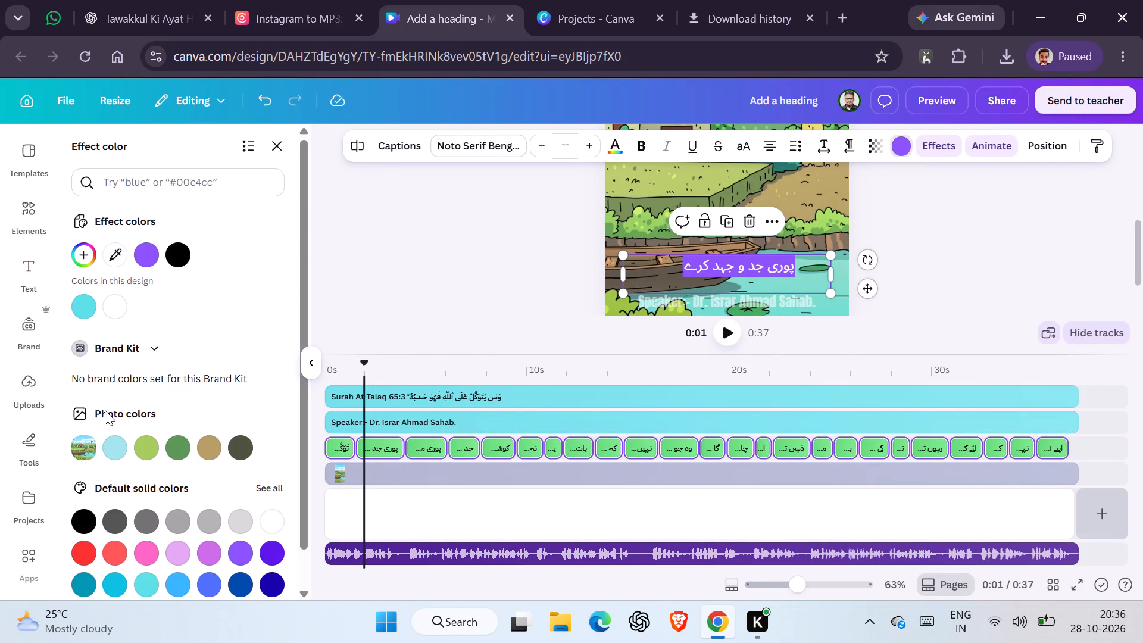
{"action": "left_click", "coordinate": [110, 311]}
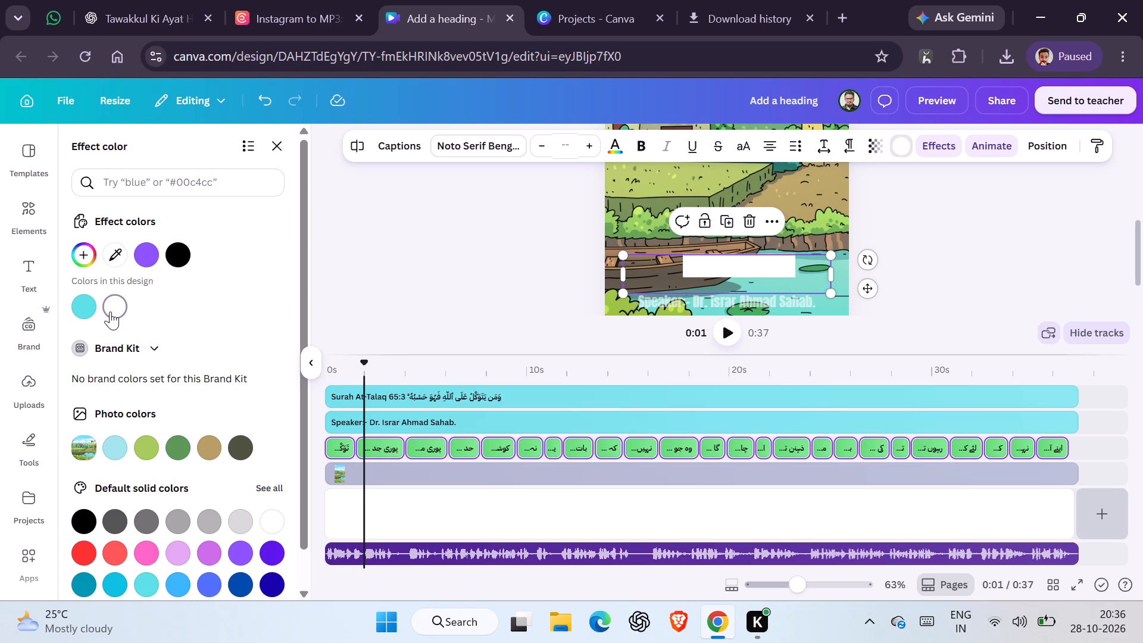
{"action": "key", "text": "ctrl+z"}
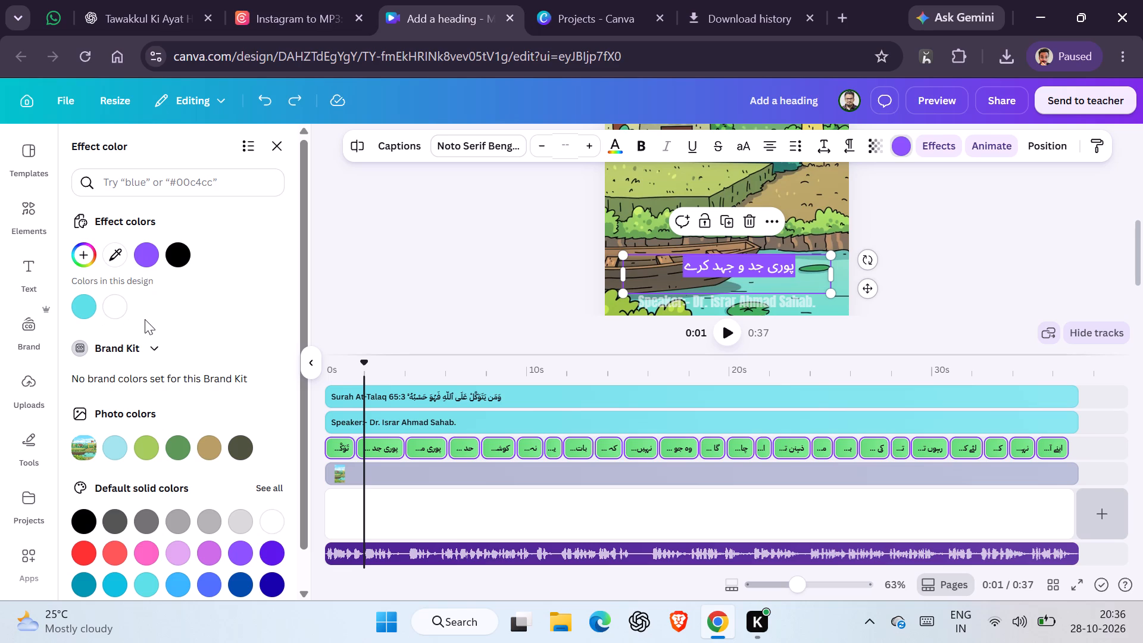
{"action": "scroll", "coordinate": [158, 373], "scroll_direction": "down", "scroll_amount": 2}
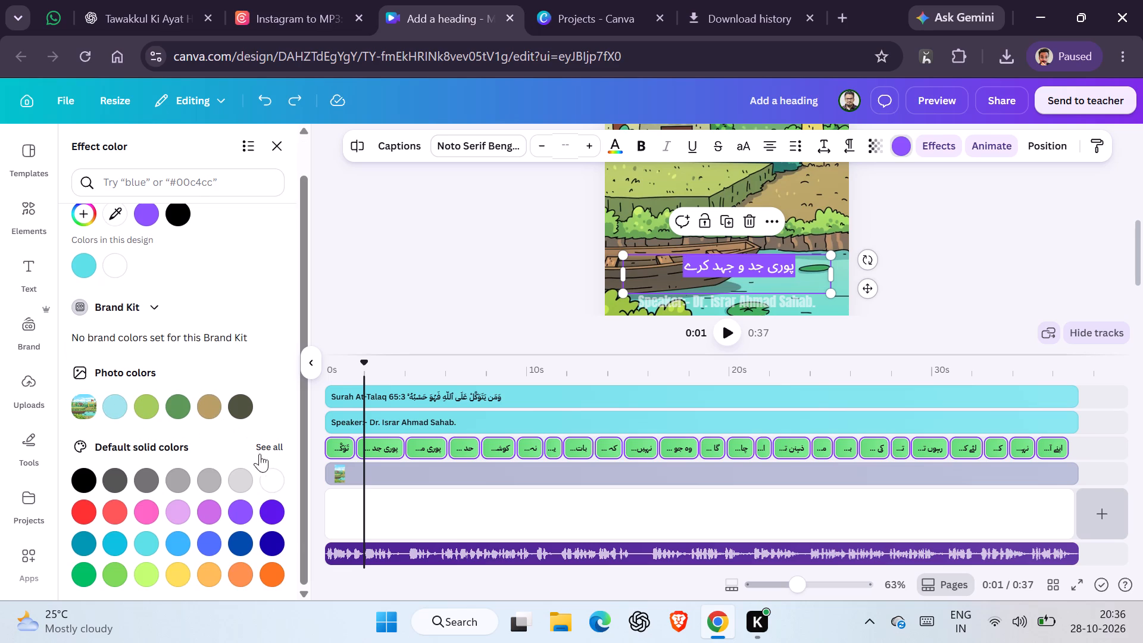
{"action": "left_click", "coordinate": [242, 482]}
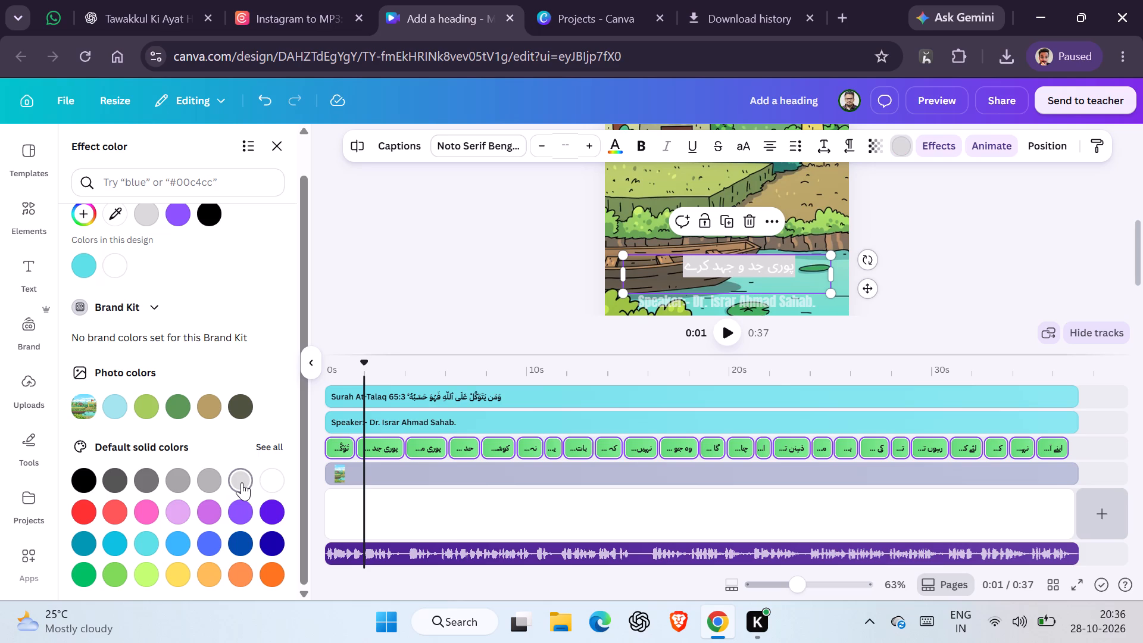
{"action": "key", "text": "ctrl+z"}
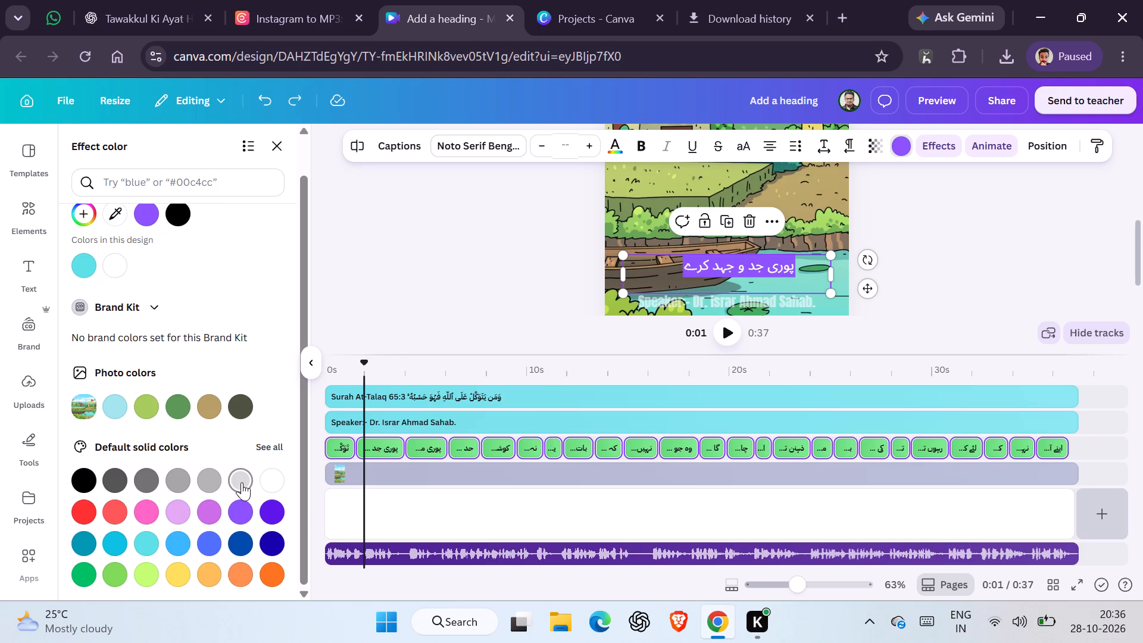
{"action": "left_click", "coordinate": [110, 482]}
{"action": "left_click", "coordinate": [138, 508]}
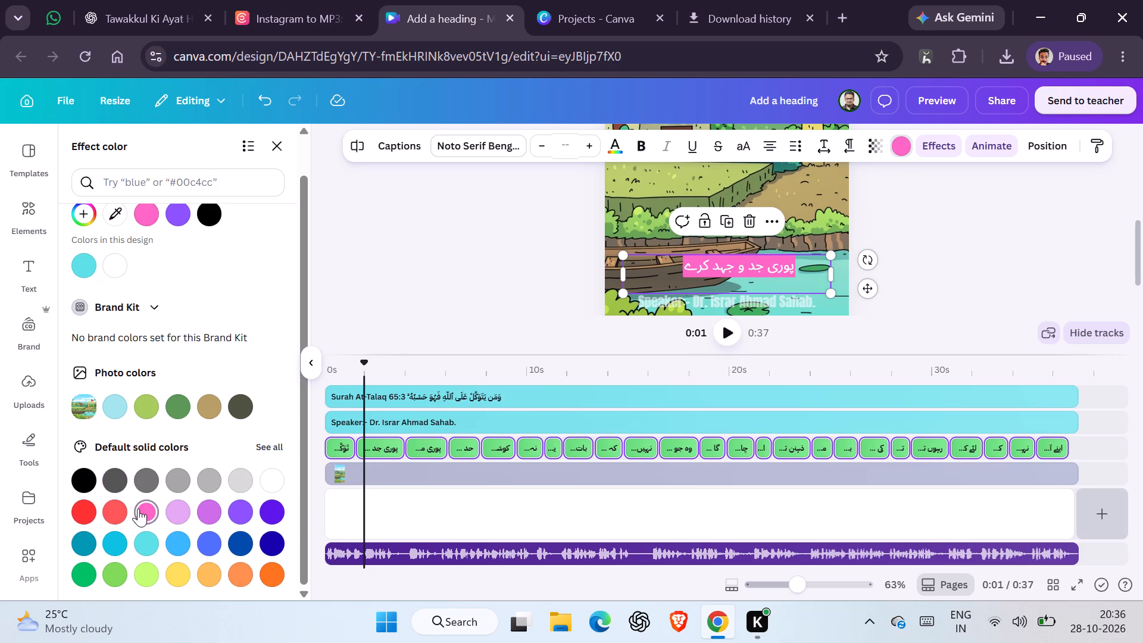
{"action": "left_click", "coordinate": [178, 516]}
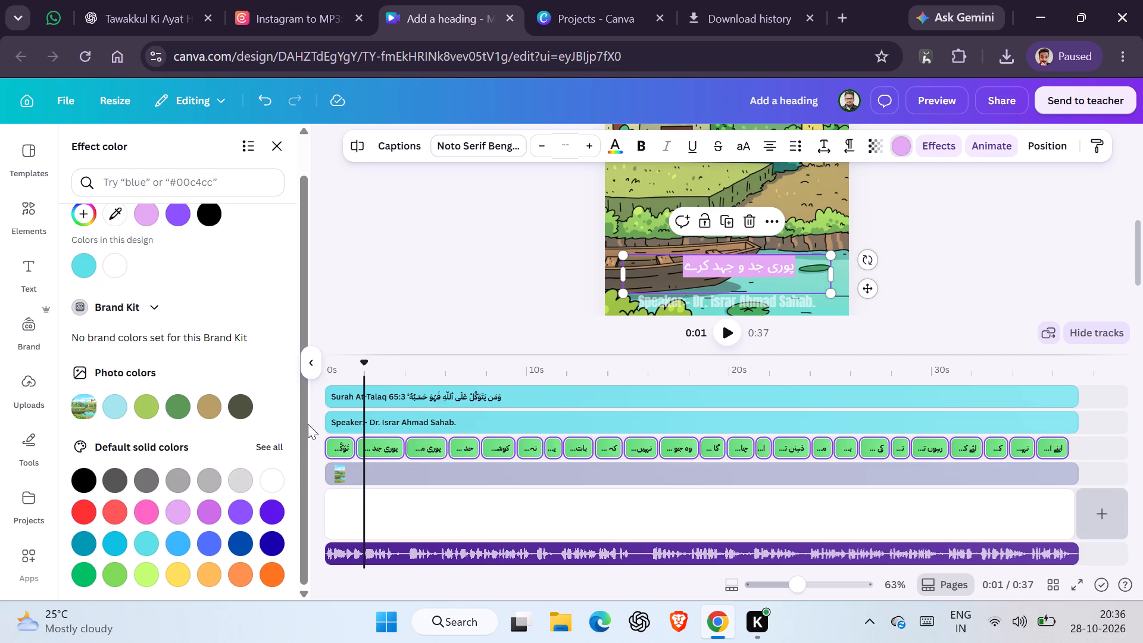
Change the font of the second caption segment to Gagalin after trying League Spartan, keeping its Urdu text intact.
{"action": "double_click", "coordinate": [731, 261]}
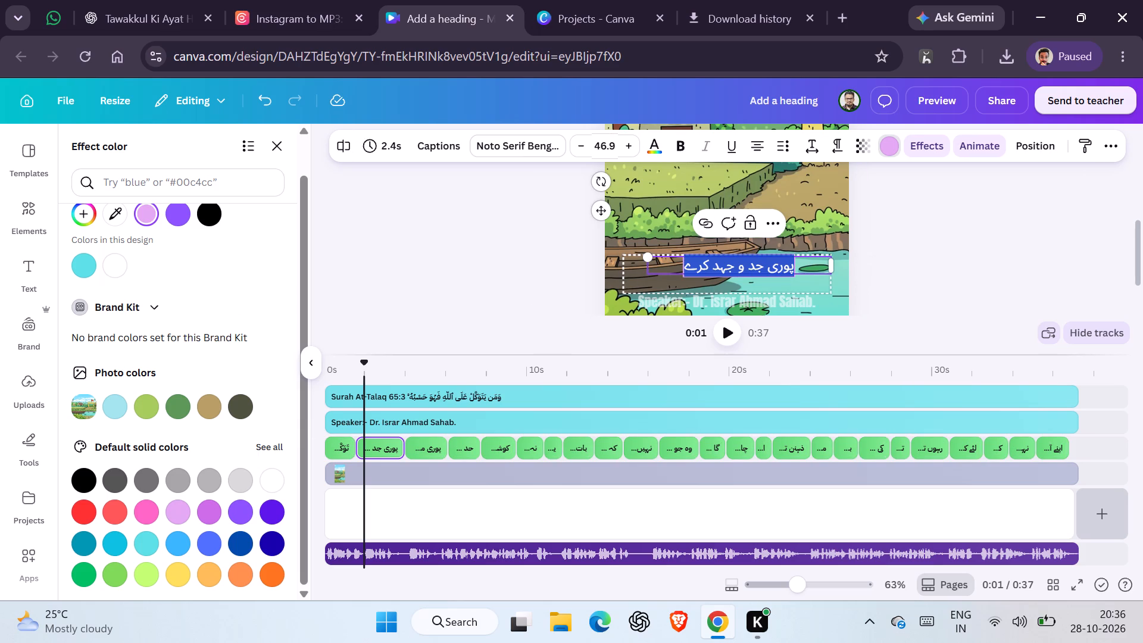
{"action": "left_click", "coordinate": [510, 141]}
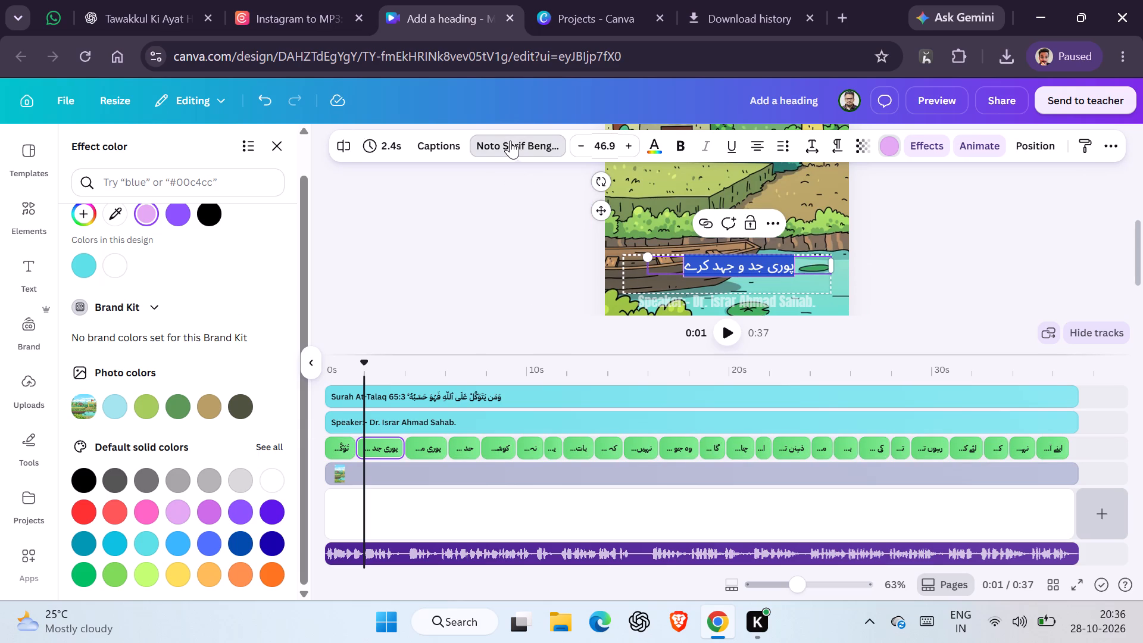
{"action": "left_click", "coordinate": [186, 435]}
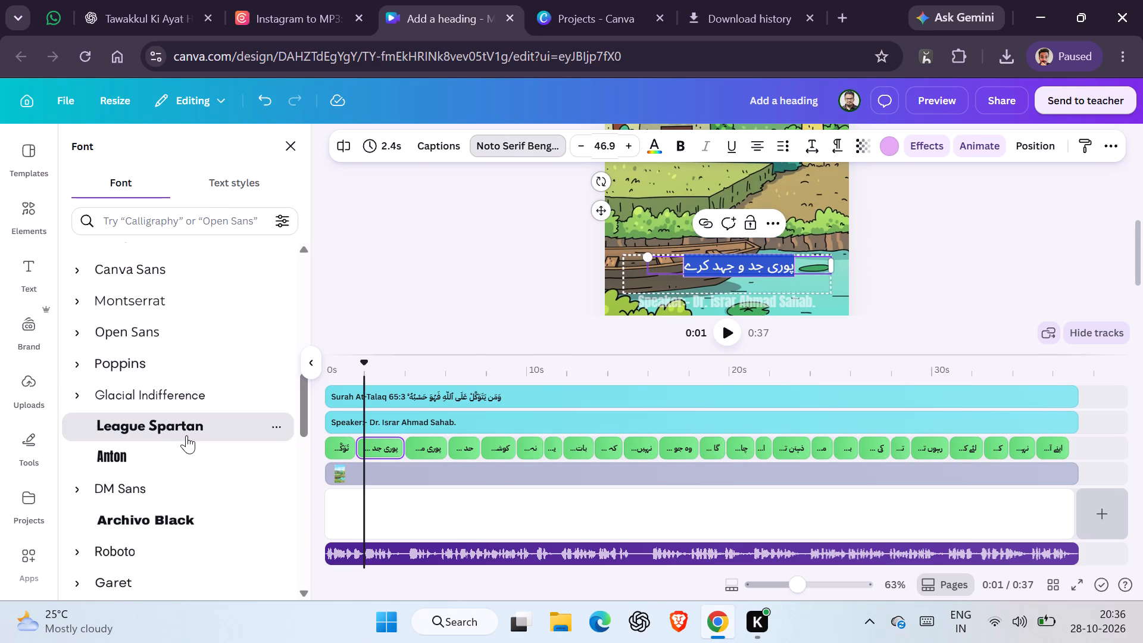
{"action": "scroll", "coordinate": [186, 435], "scroll_direction": "down", "scroll_amount": 3}
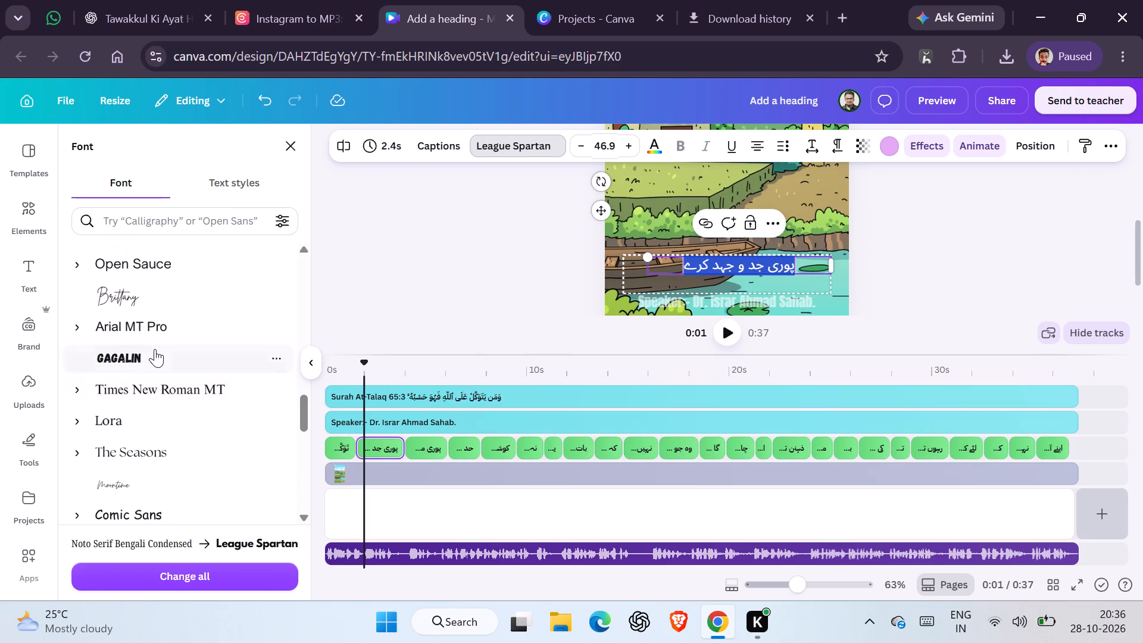
{"action": "left_click", "coordinate": [155, 349]}
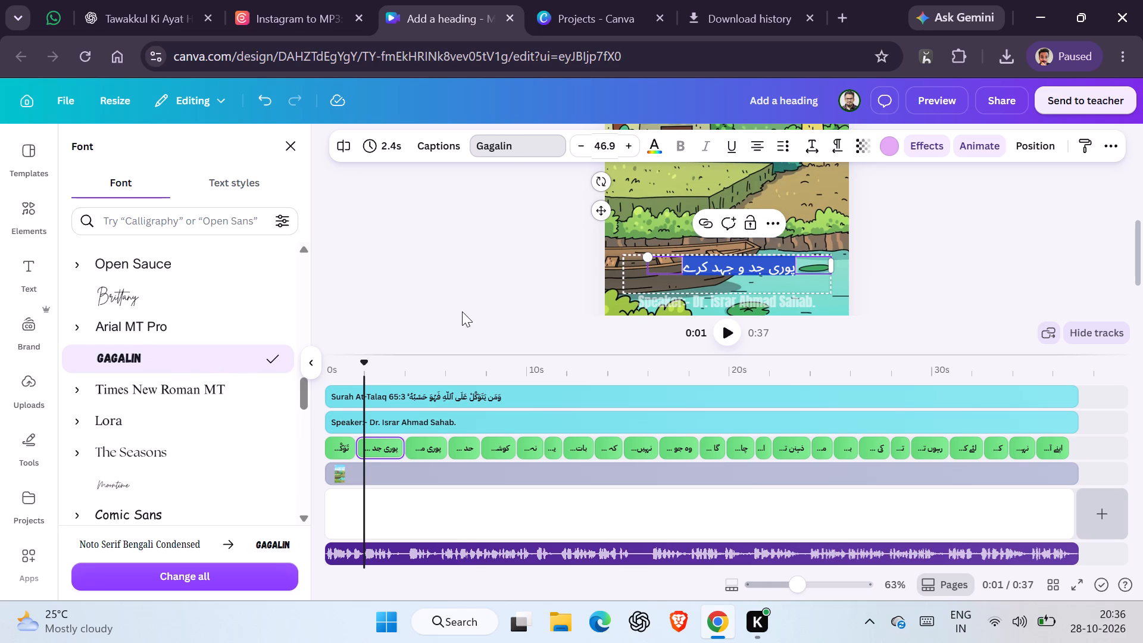
{"action": "key", "text": "space"}
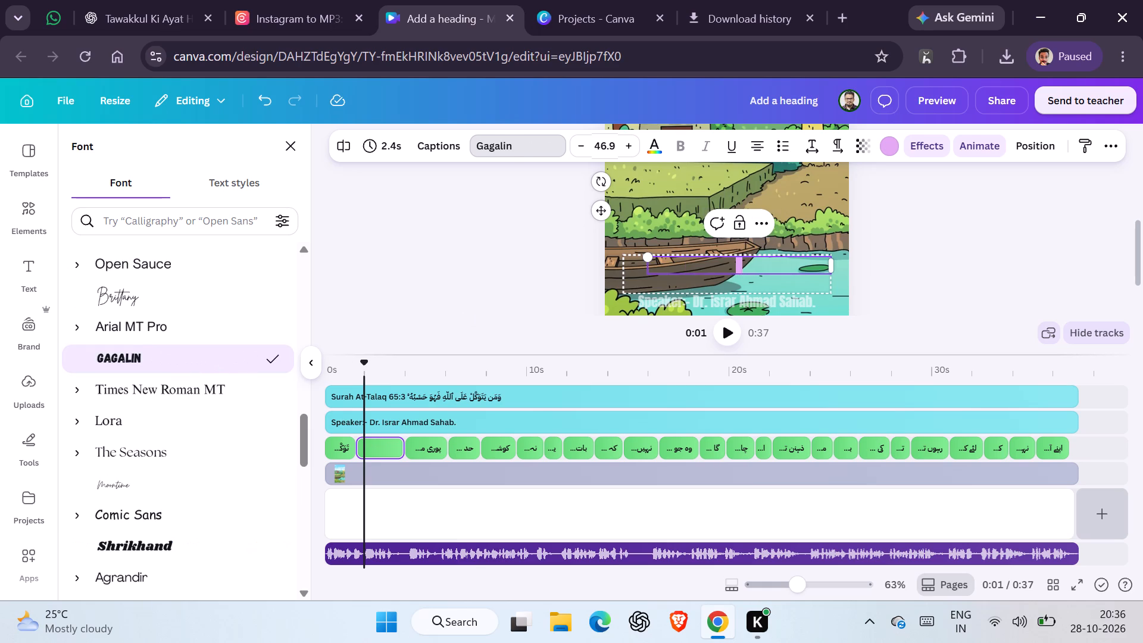
{"action": "key", "text": "ctrl+z"}
{"action": "left_click", "coordinate": [533, 227]}
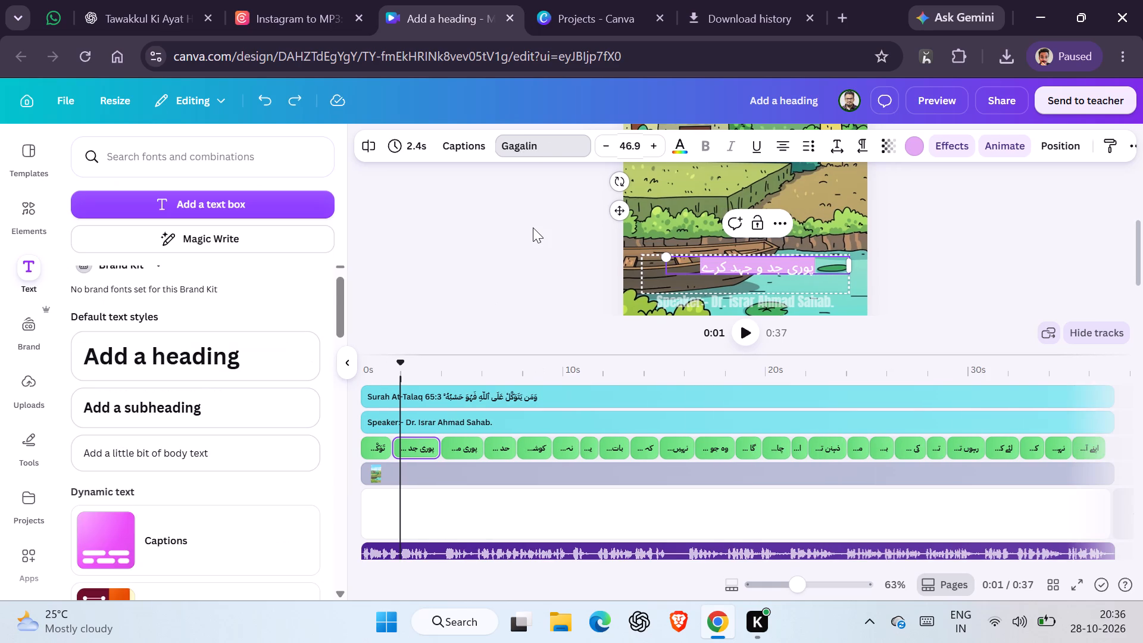
Play the video from the second caption to preview the restyled captions.
{"action": "key", "text": "space"}
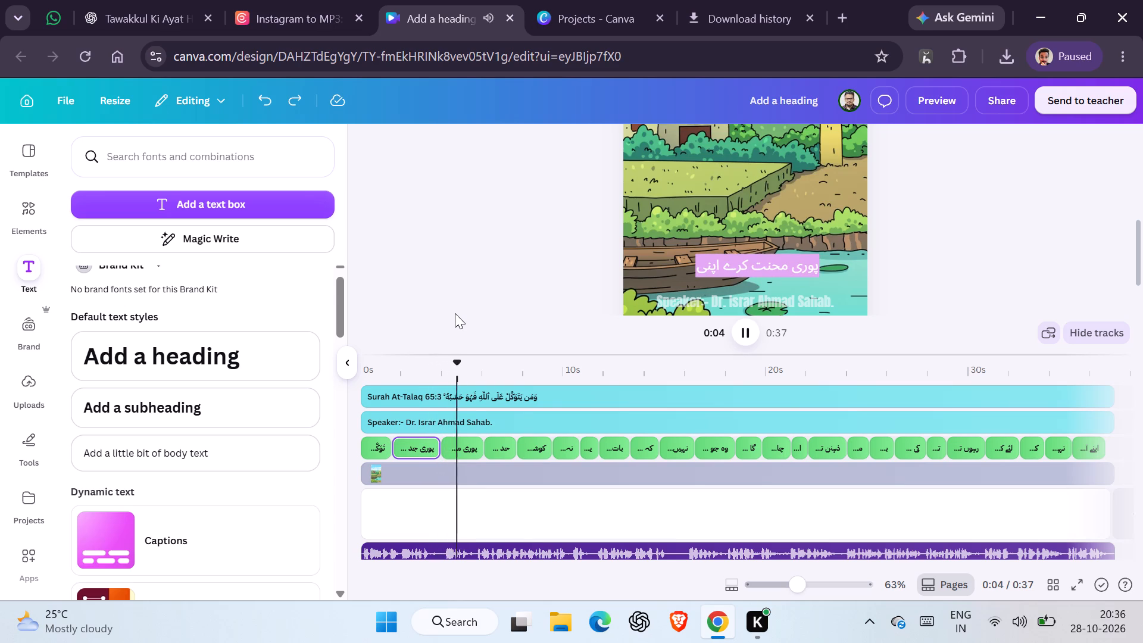
Select all the Urdu caption segments together, starting from the first one on the timeline.
{"action": "left_click", "coordinate": [382, 455]}
{"action": "key", "text": "ctrl+a"}
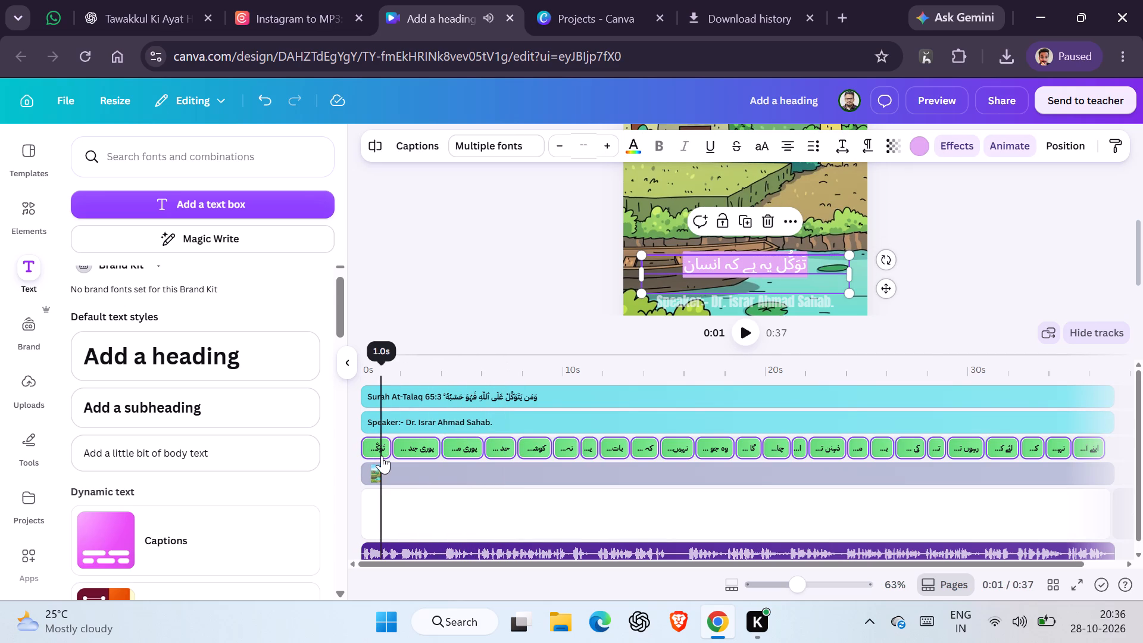
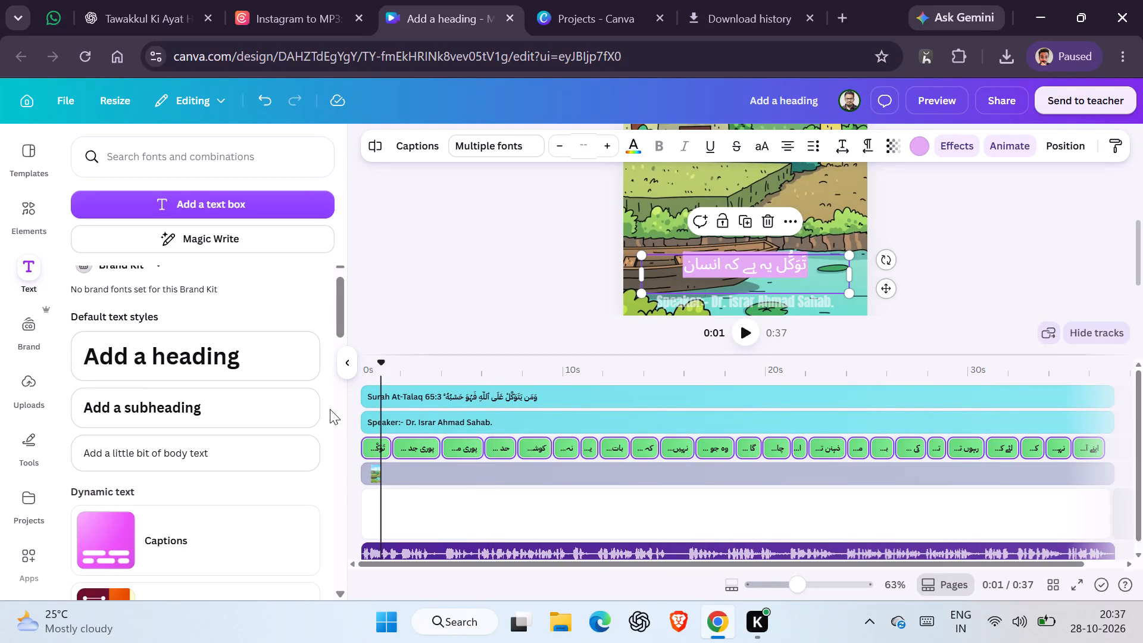
Change the text colour of all selected caption segments to the purple-to-yellow gradient, trying solid yellow first.
{"action": "left_click", "coordinate": [632, 147]}
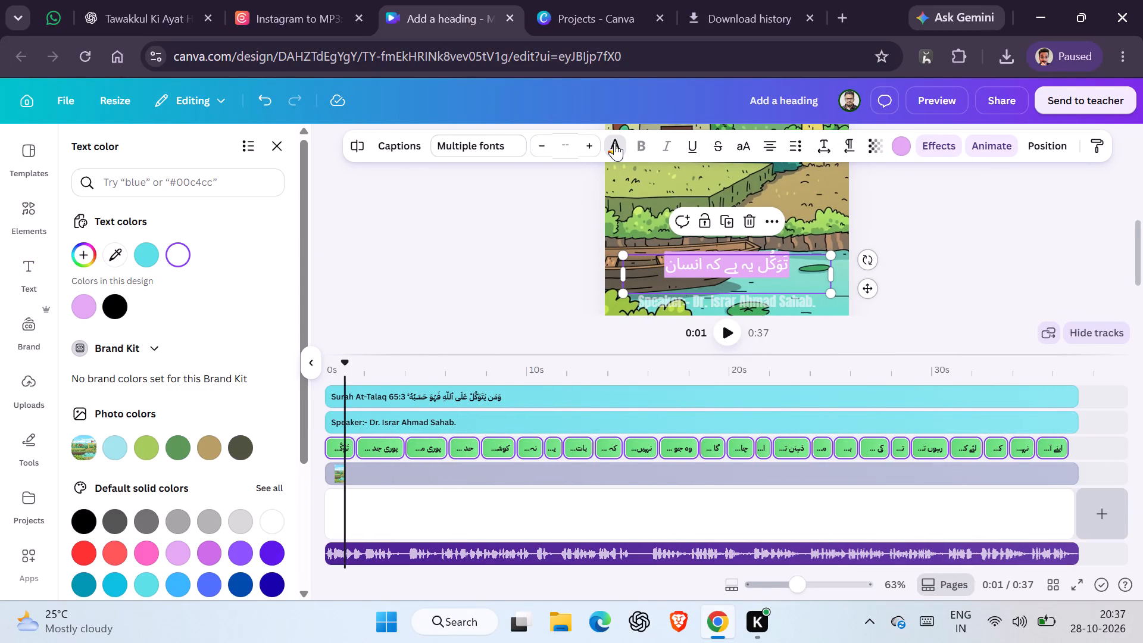
{"action": "left_click", "coordinate": [614, 143]}
{"action": "left_click", "coordinate": [627, 143]}
{"action": "scroll", "coordinate": [152, 470], "scroll_direction": "down", "scroll_amount": 2}
{"action": "left_click", "coordinate": [176, 443]}
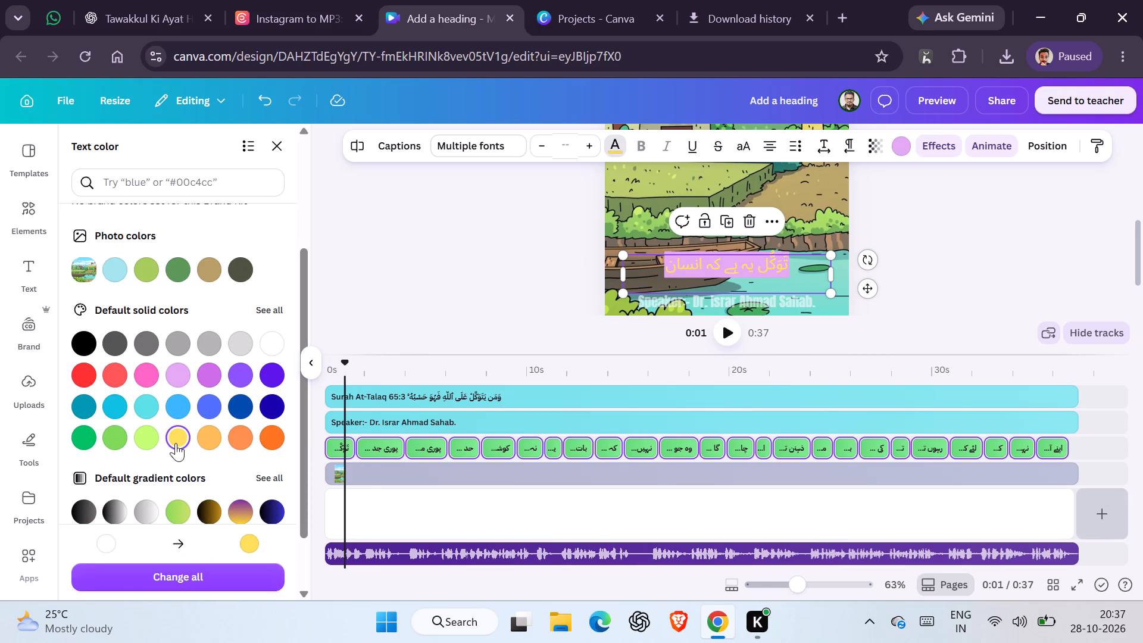
{"action": "scroll", "coordinate": [176, 443], "scroll_direction": "down", "scroll_amount": 1}
{"action": "left_click", "coordinate": [235, 435]}
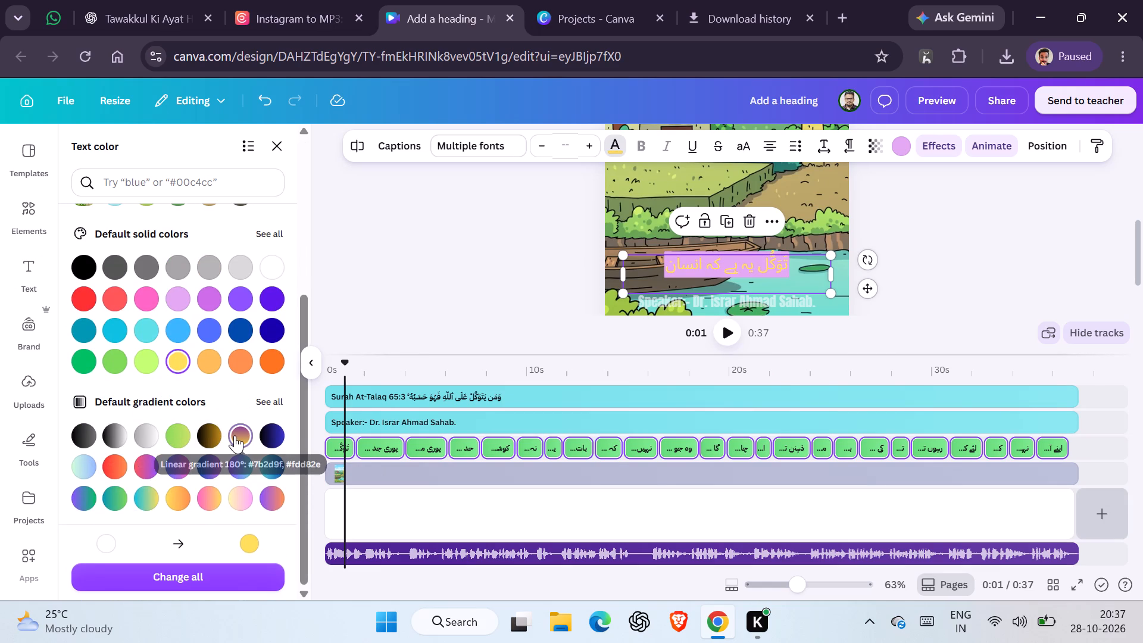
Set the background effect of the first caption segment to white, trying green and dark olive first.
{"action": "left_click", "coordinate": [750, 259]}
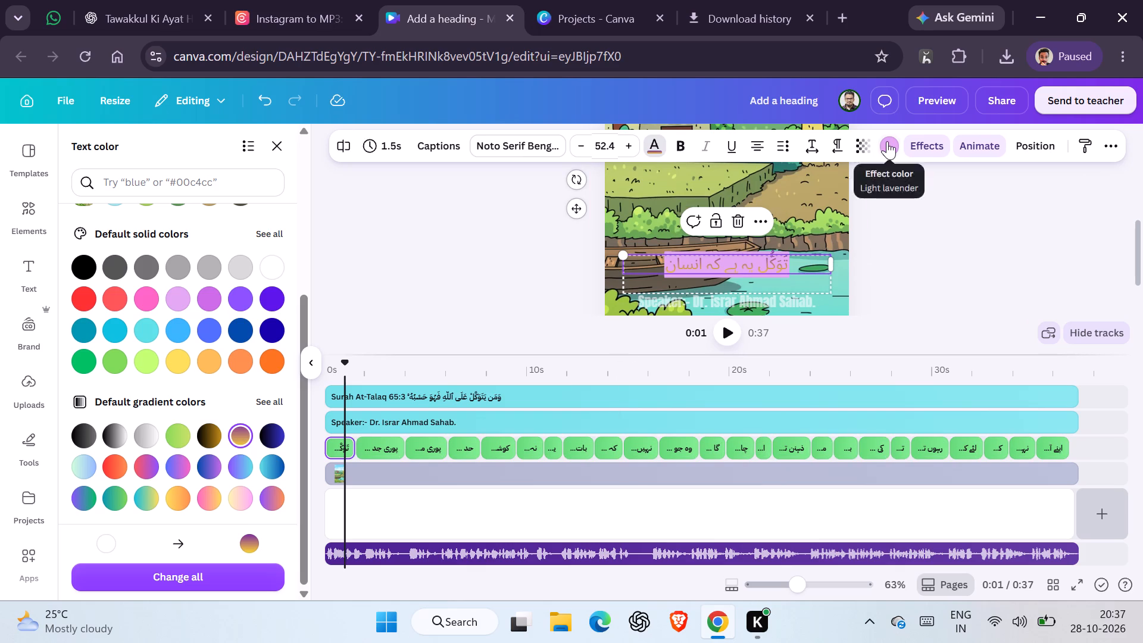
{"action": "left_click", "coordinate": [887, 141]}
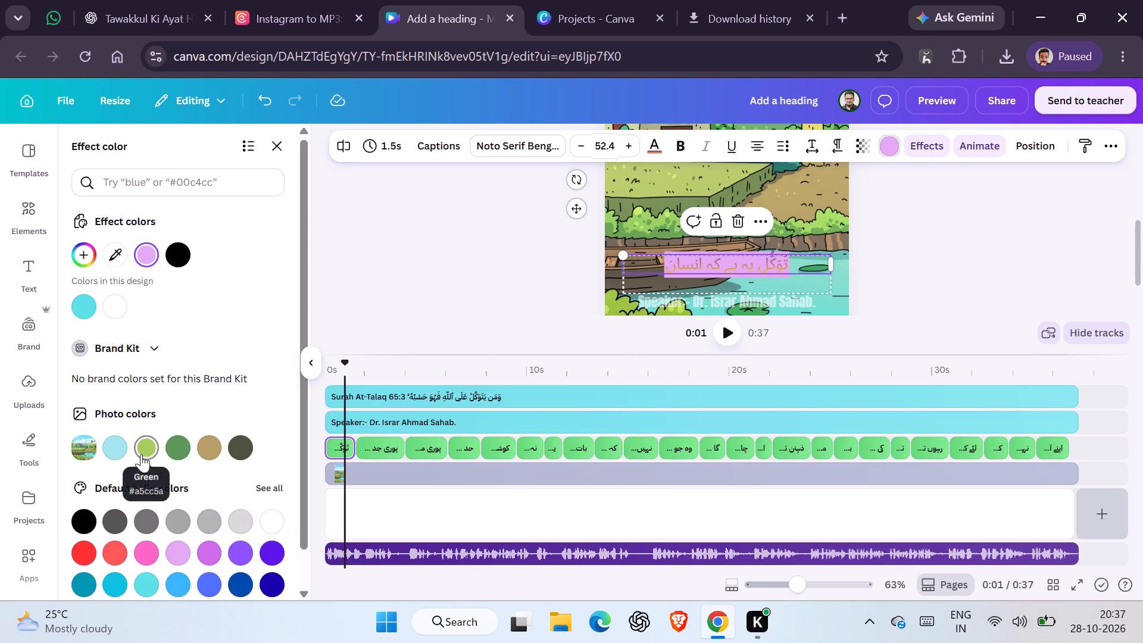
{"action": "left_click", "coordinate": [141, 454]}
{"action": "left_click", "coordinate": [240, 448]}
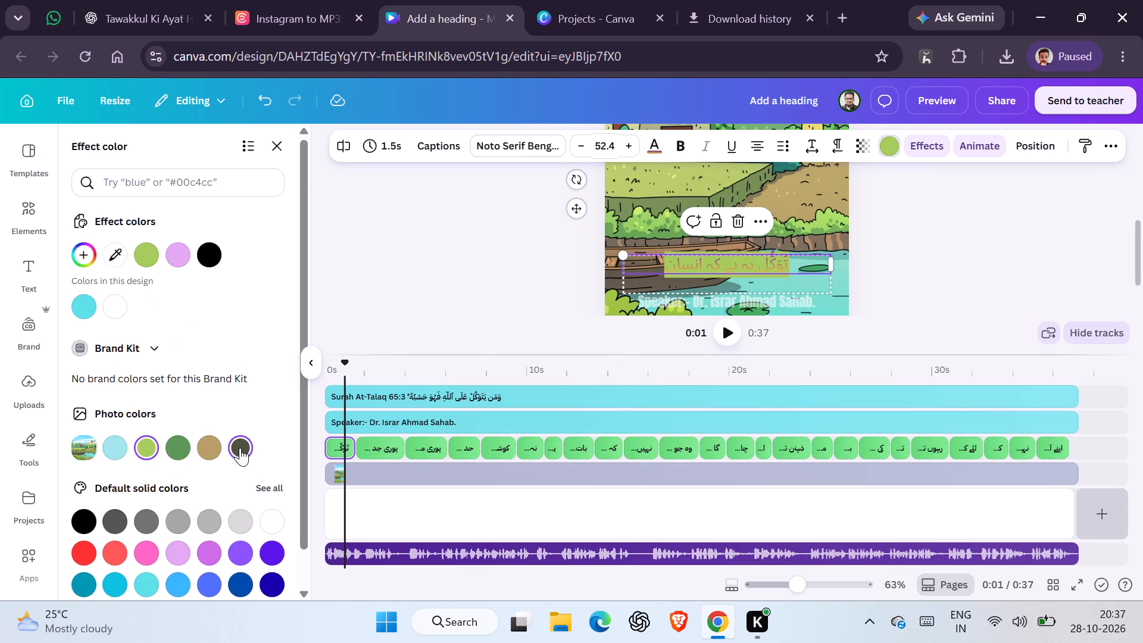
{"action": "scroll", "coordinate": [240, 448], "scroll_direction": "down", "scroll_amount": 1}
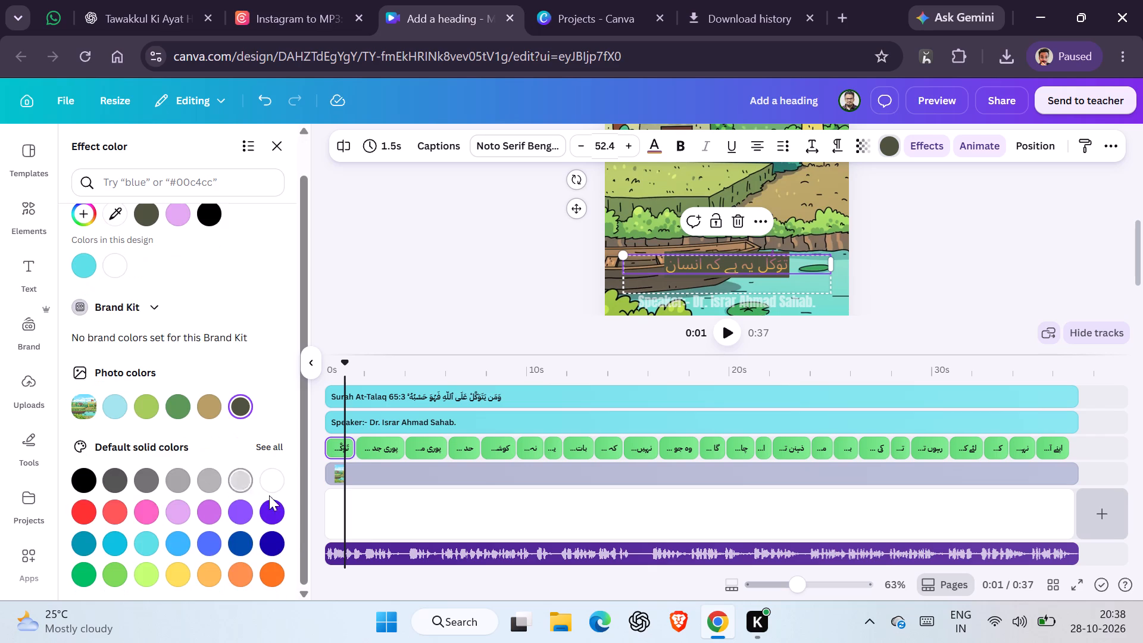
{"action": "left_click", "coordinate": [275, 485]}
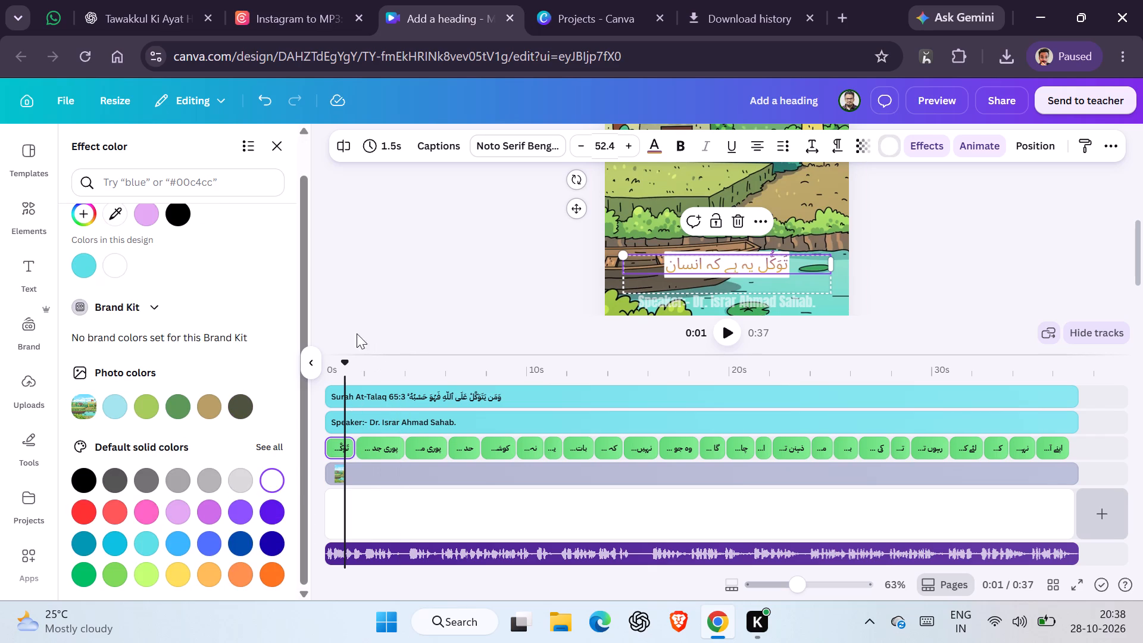
Play the video from the first caption to preview the recoloured captions.
{"action": "key", "text": "space"}
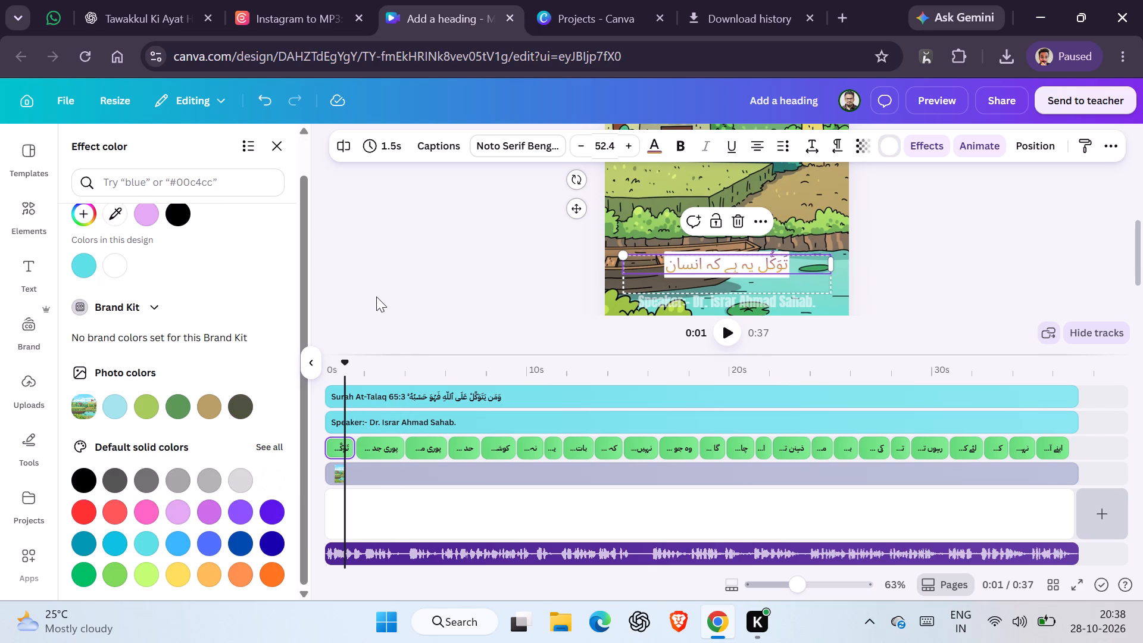
{"action": "double_click", "coordinate": [376, 296]}
{"action": "key", "text": "space"}
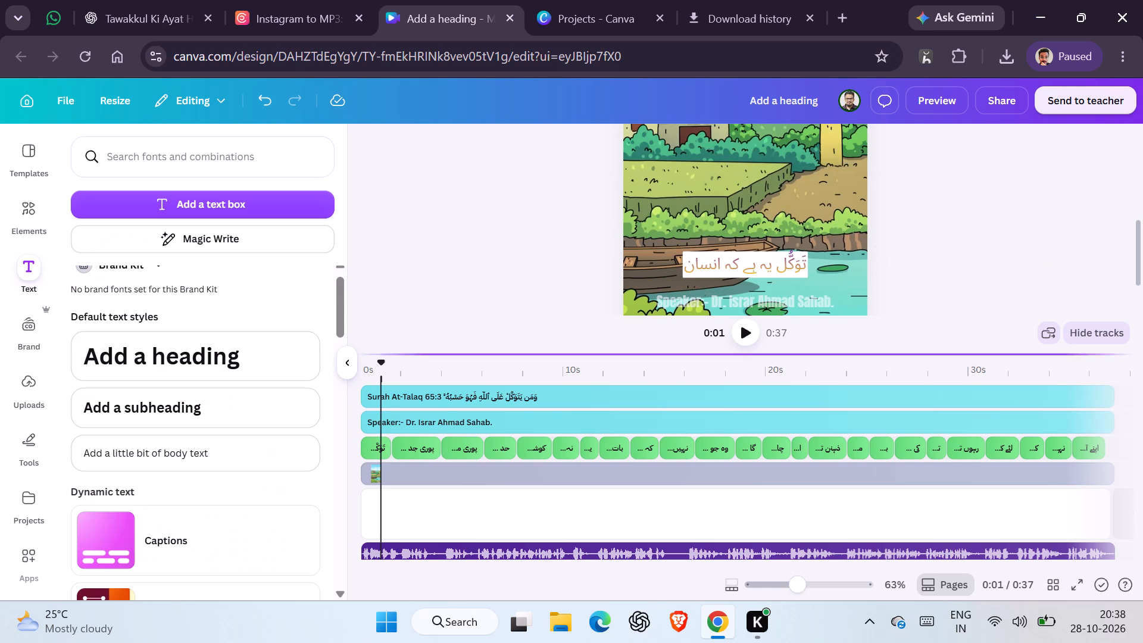
{"action": "left_click", "coordinate": [744, 348]}
{"action": "left_click", "coordinate": [746, 332]}
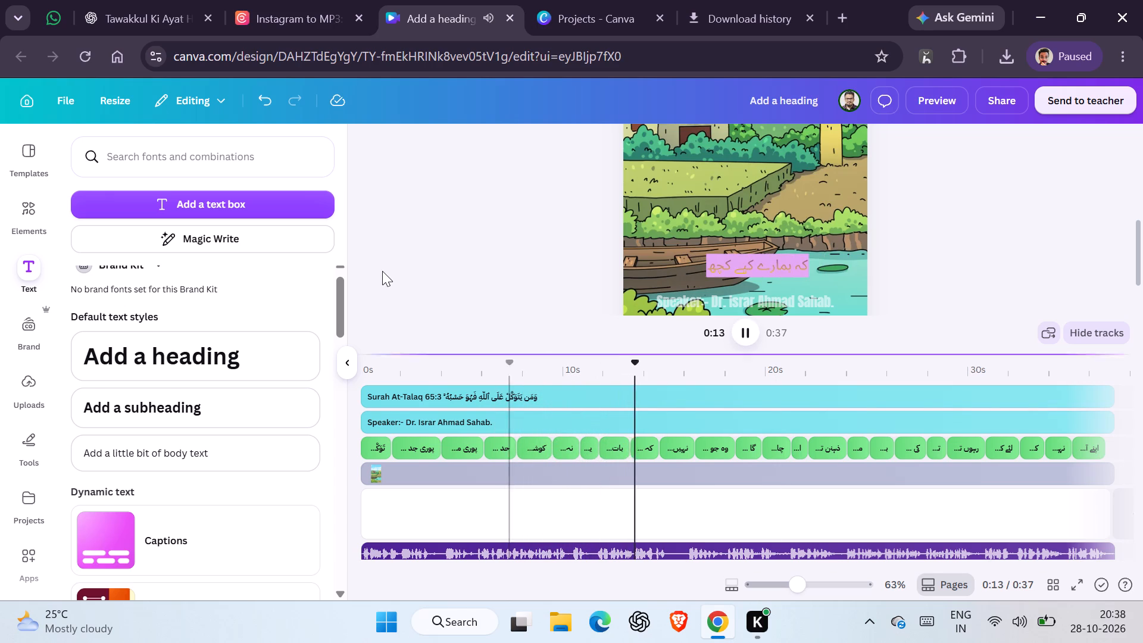
{"action": "scroll", "coordinate": [382, 271], "scroll_direction": "right", "scroll_amount": 5}
{"action": "scroll", "coordinate": [518, 321], "scroll_direction": "right", "scroll_amount": 2}
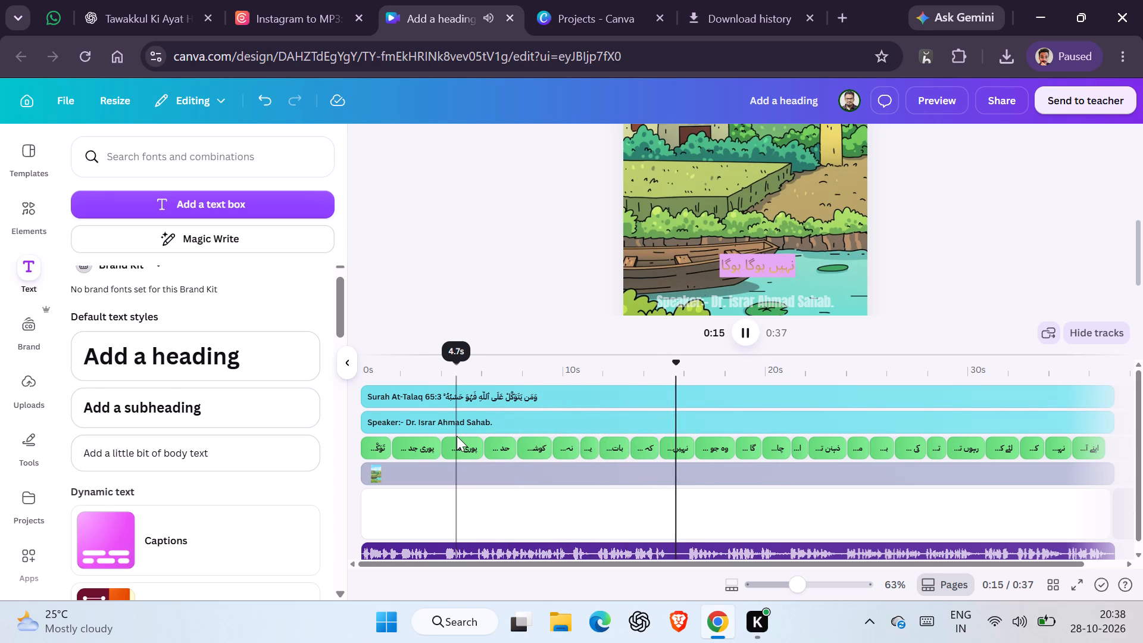
Select every element in the design and set the effect colour to black.
{"action": "left_click", "coordinate": [457, 436]}
{"action": "scroll", "coordinate": [545, 445], "scroll_direction": "right", "scroll_amount": 4}
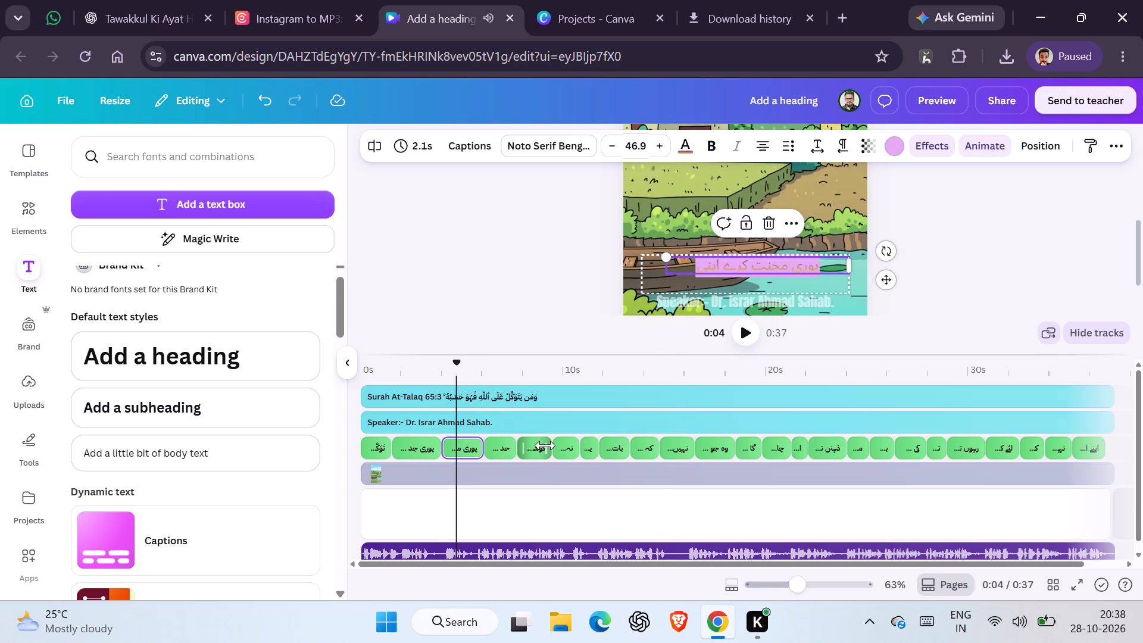
{"action": "left_click", "coordinate": [374, 451]}
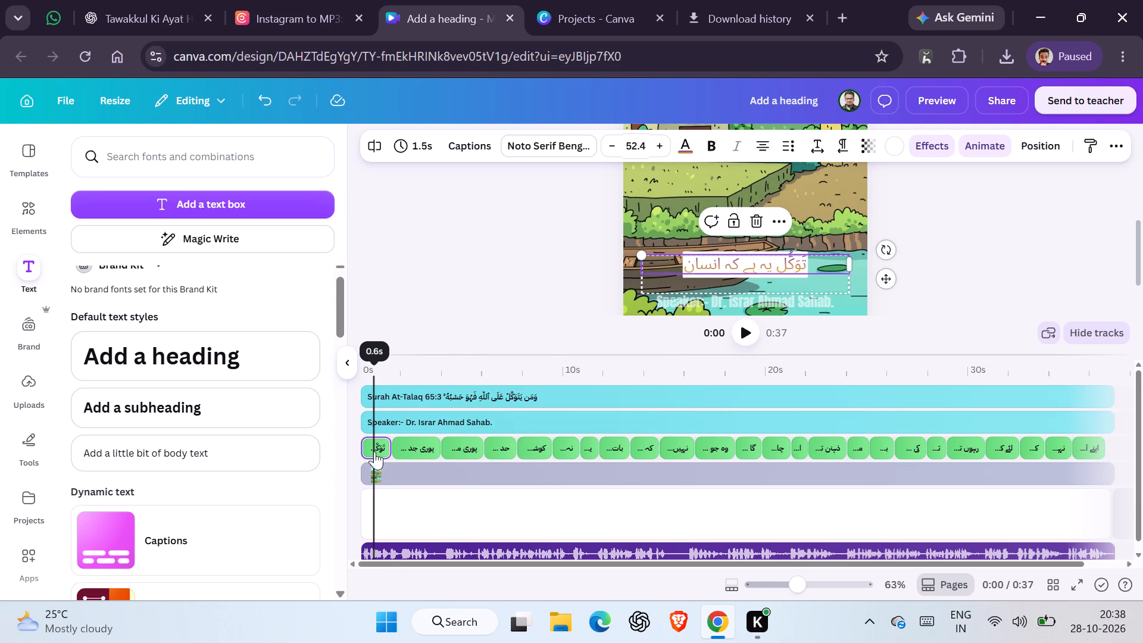
{"action": "key", "text": "ctrl+a"}
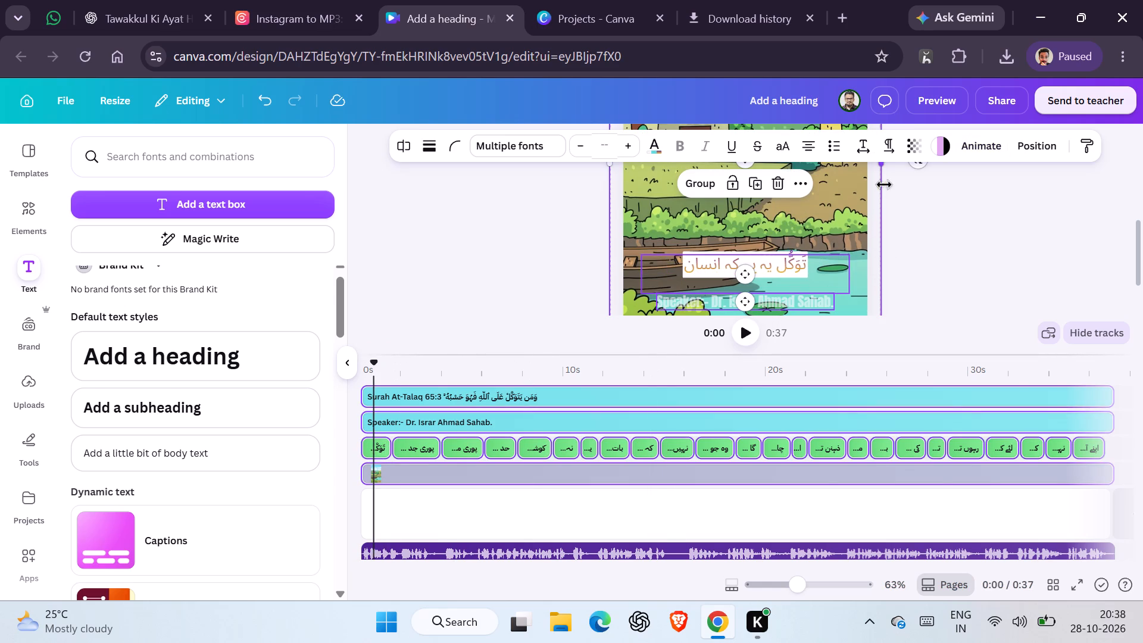
{"action": "scroll", "coordinate": [228, 394], "scroll_direction": "down", "scroll_amount": 1}
{"action": "left_click", "coordinate": [972, 145]}
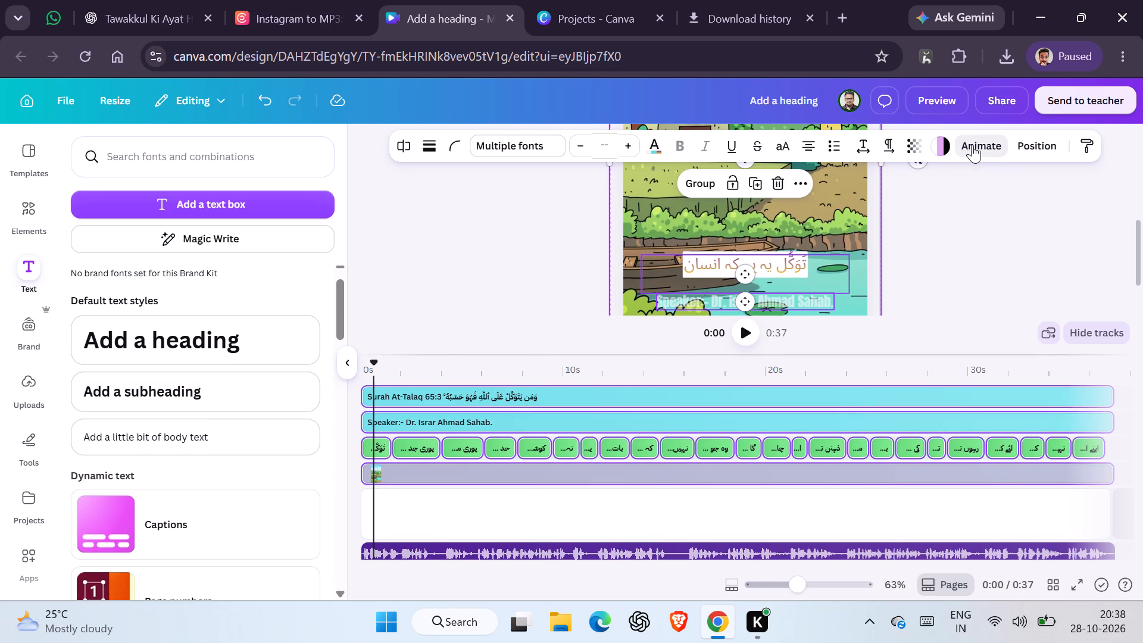
{"action": "scroll", "coordinate": [195, 363], "scroll_direction": "up", "scroll_amount": 1}
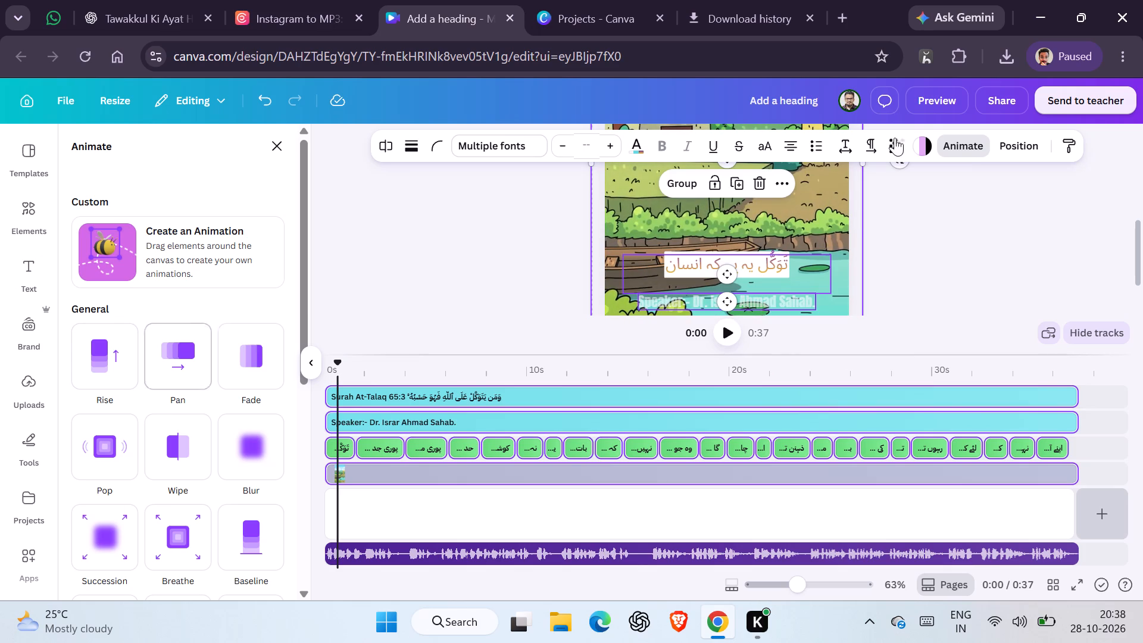
{"action": "left_click", "coordinate": [919, 141]}
{"action": "scroll", "coordinate": [281, 429], "scroll_direction": "down", "scroll_amount": 1}
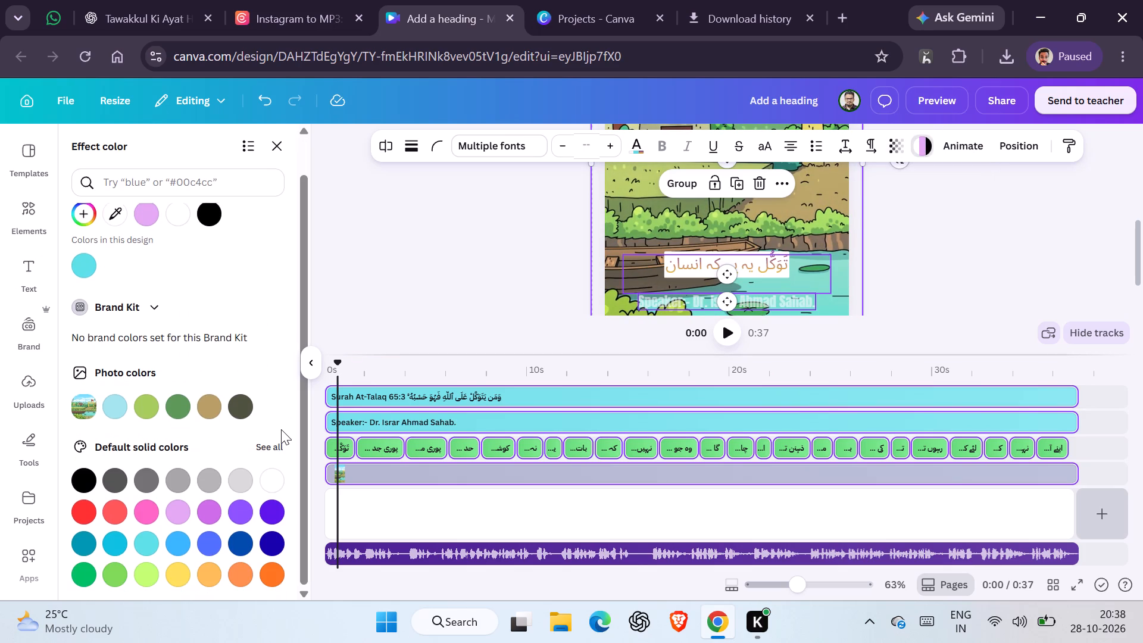
{"action": "scroll", "coordinate": [281, 429], "scroll_direction": "down", "scroll_amount": 1}
{"action": "left_click", "coordinate": [89, 476]}
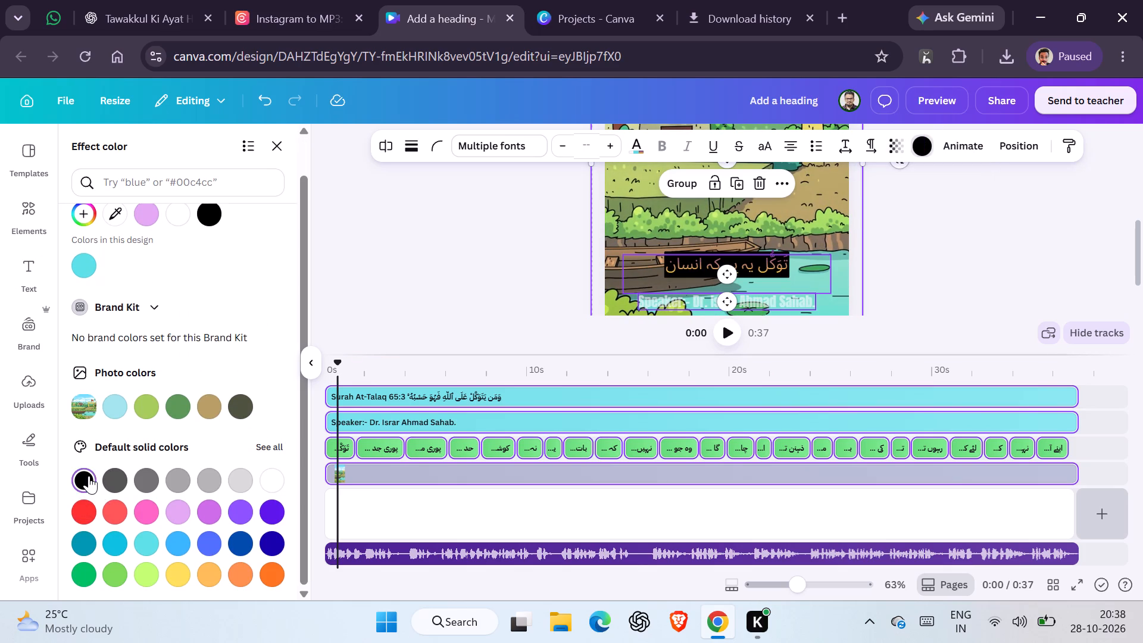
Apply the purple-to-yellow gradient to all the selected text, trying the black-to-gold gradient first.
{"action": "left_click", "coordinate": [645, 147]}
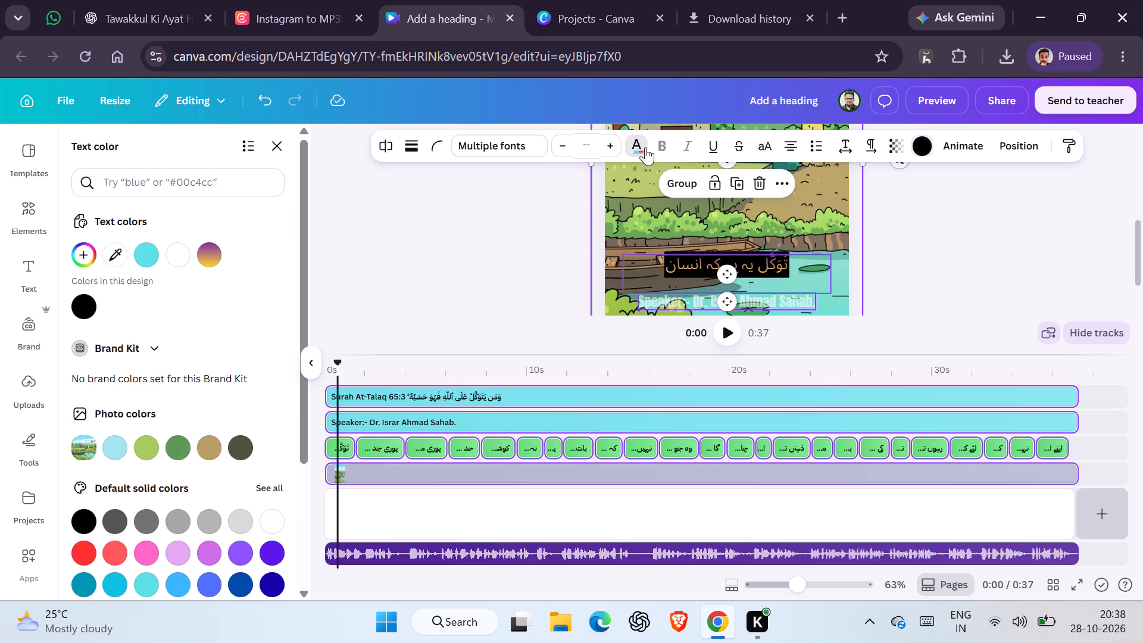
{"action": "scroll", "coordinate": [295, 508], "scroll_direction": "down", "scroll_amount": 1}
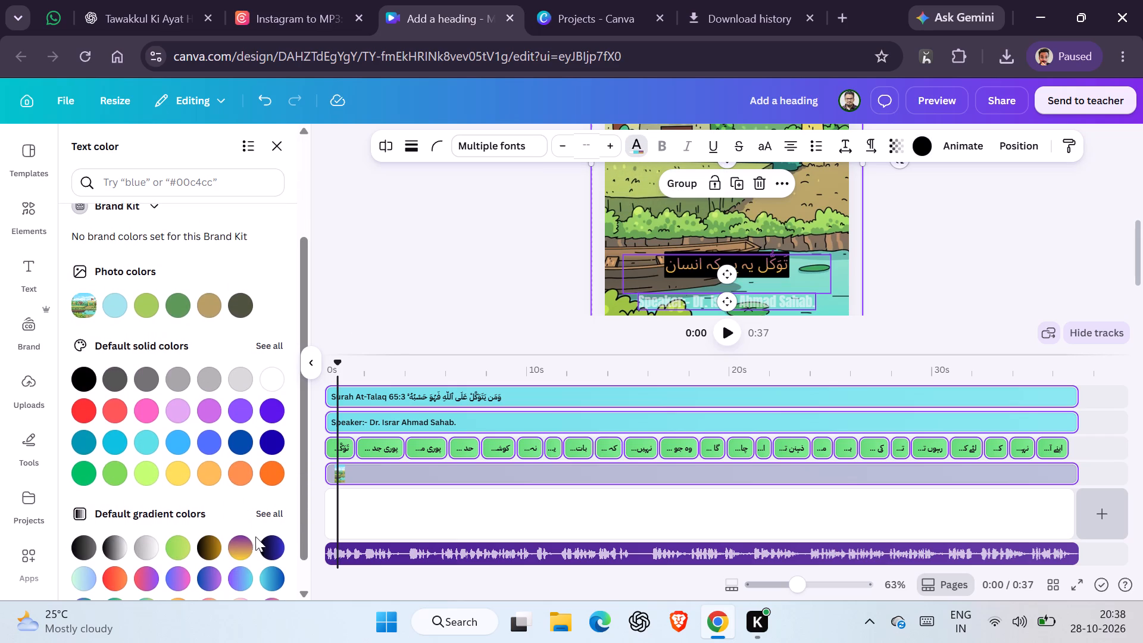
{"action": "left_click", "coordinate": [221, 544]}
{"action": "left_click", "coordinate": [211, 544]}
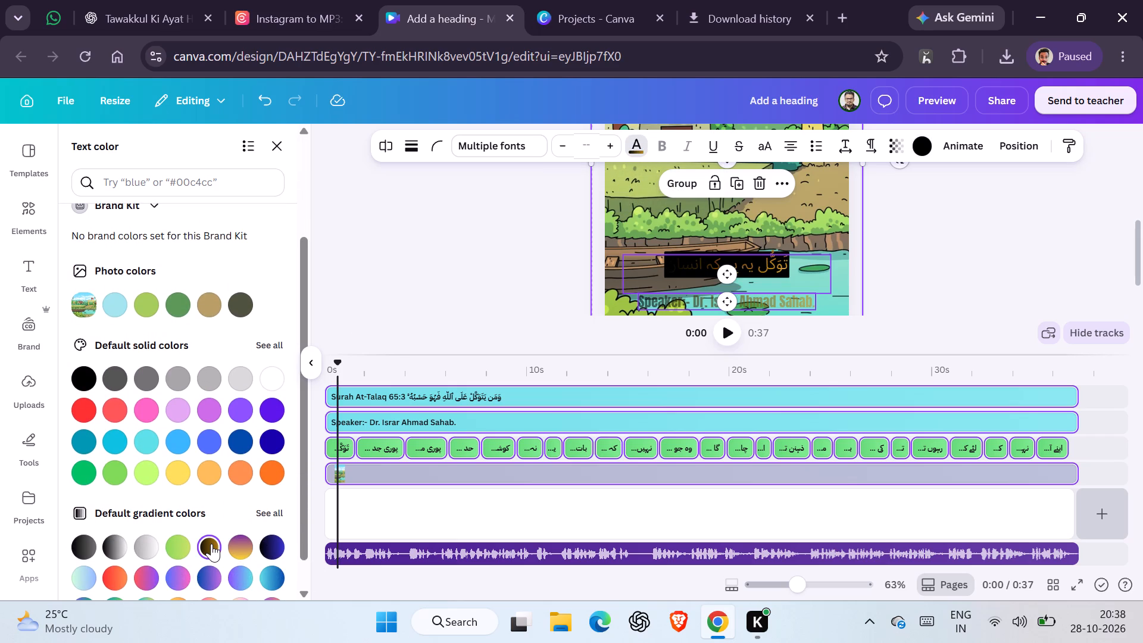
{"action": "left_click", "coordinate": [239, 544]}
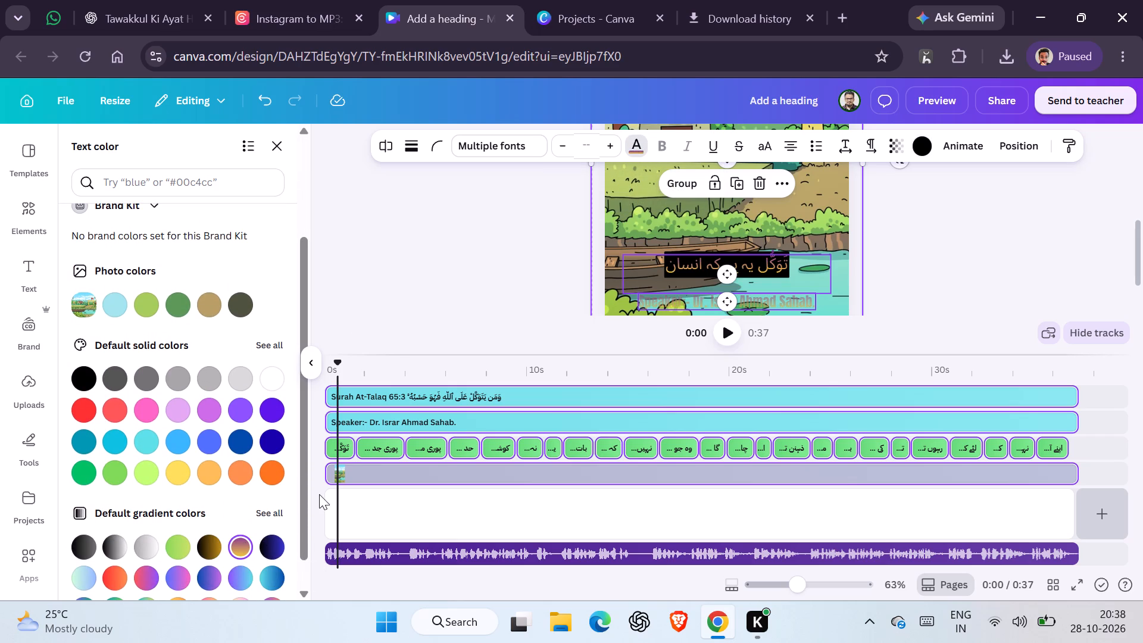
Play the video from near its start to preview the gradient text on black caption backgrounds.
{"action": "left_click", "coordinate": [338, 370]}
{"action": "key", "text": "space"}
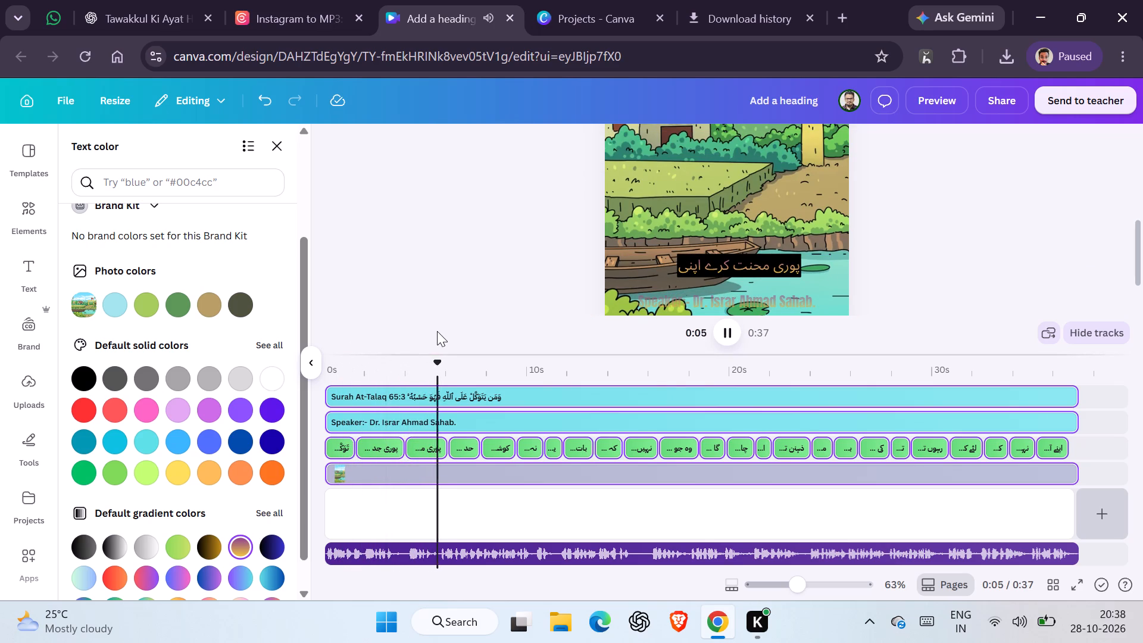
{"action": "key", "text": "space"}
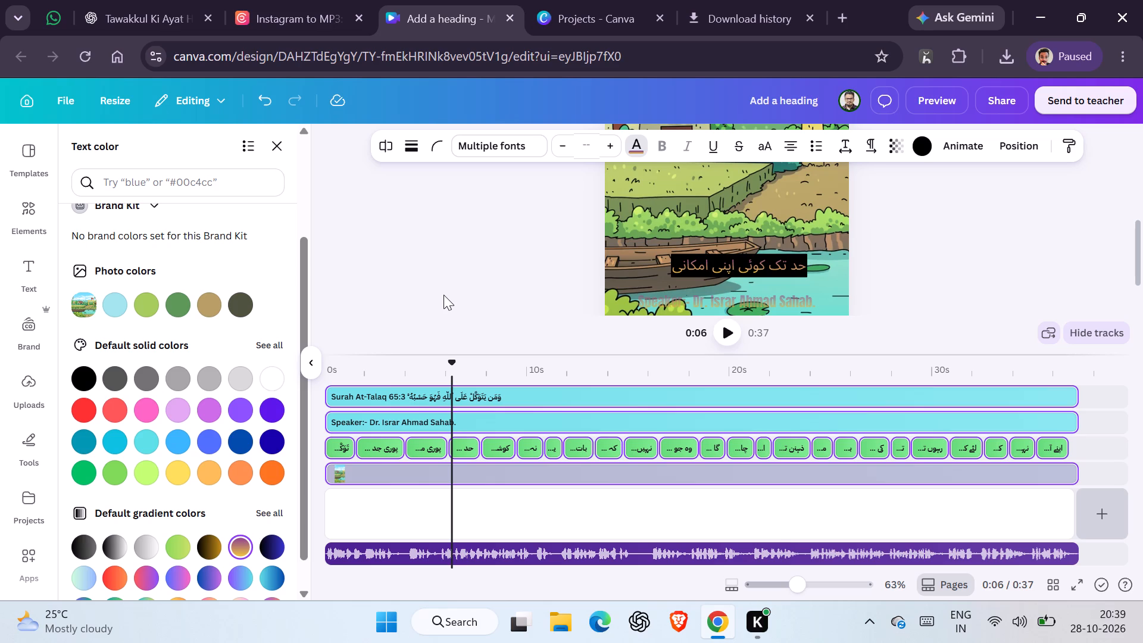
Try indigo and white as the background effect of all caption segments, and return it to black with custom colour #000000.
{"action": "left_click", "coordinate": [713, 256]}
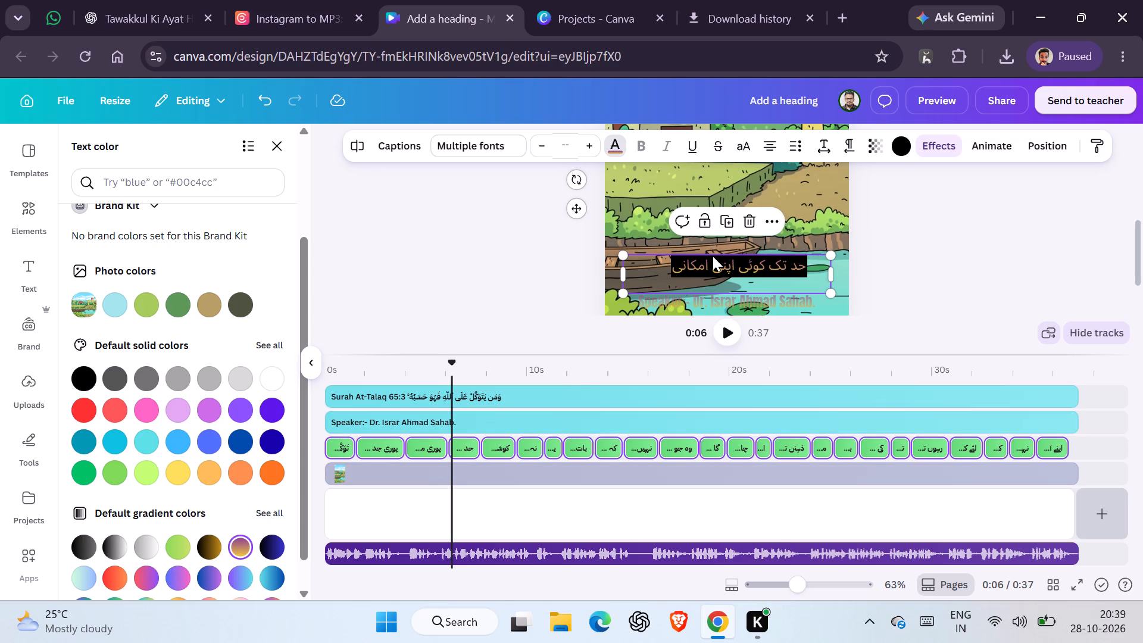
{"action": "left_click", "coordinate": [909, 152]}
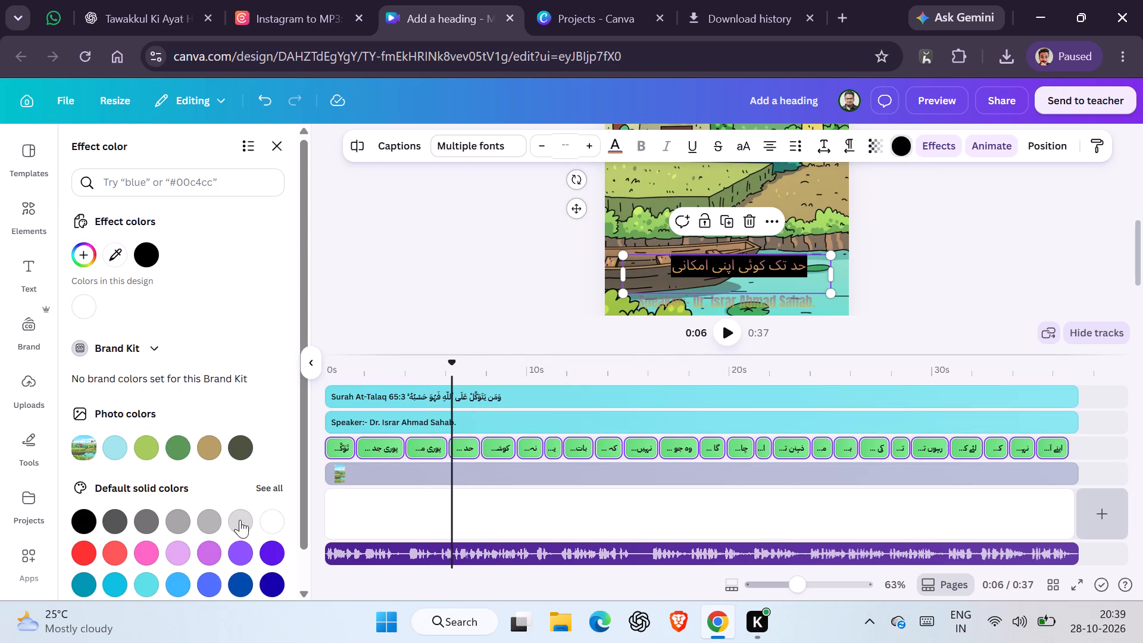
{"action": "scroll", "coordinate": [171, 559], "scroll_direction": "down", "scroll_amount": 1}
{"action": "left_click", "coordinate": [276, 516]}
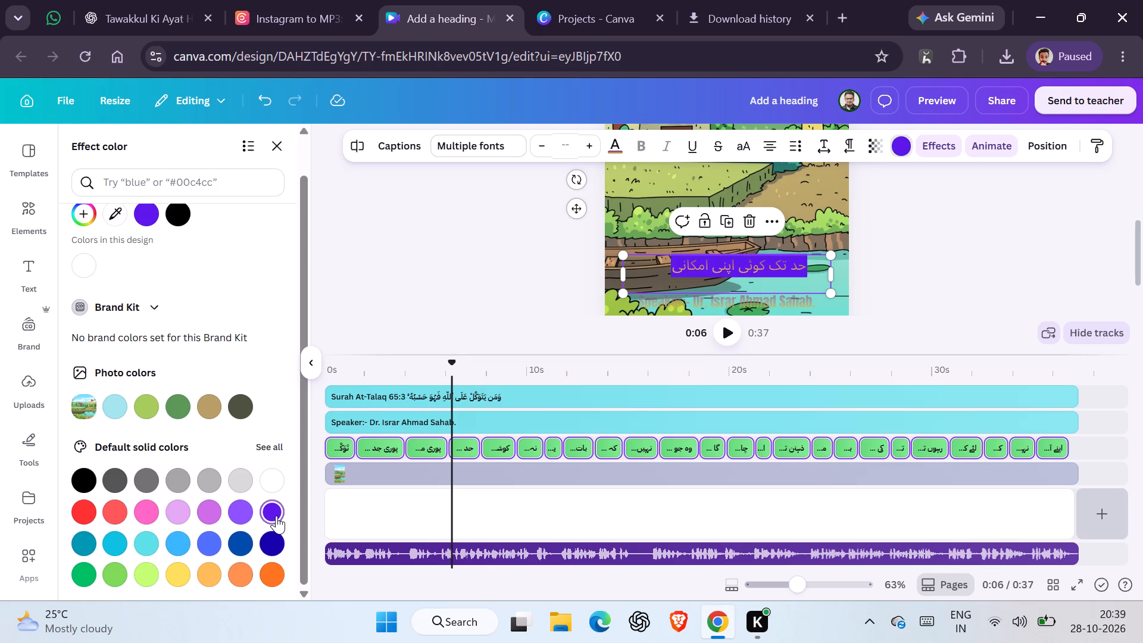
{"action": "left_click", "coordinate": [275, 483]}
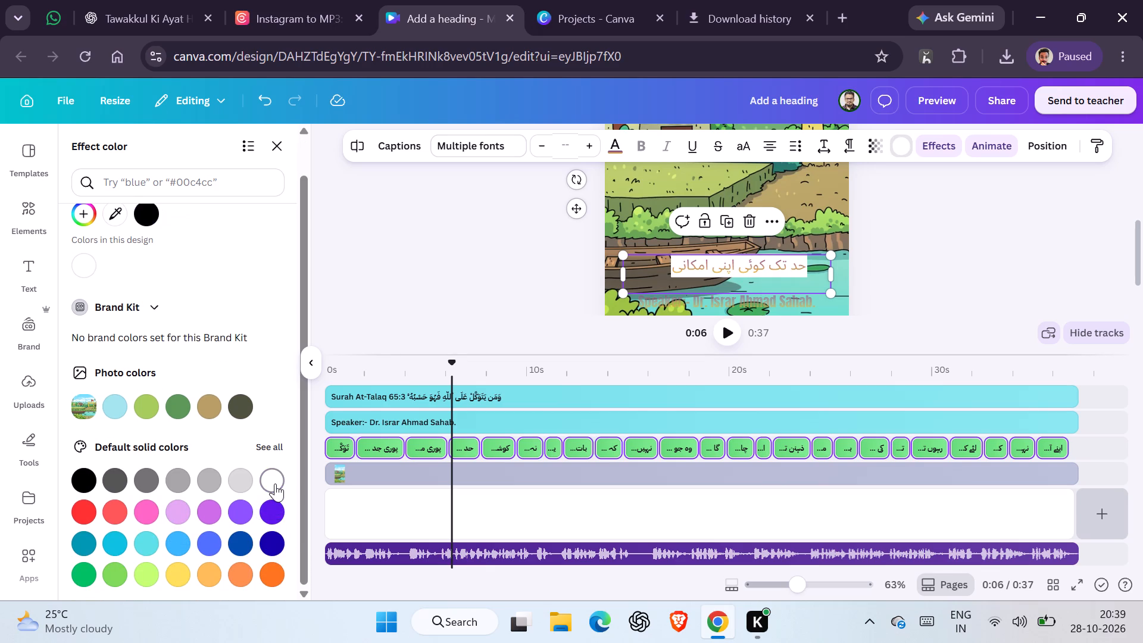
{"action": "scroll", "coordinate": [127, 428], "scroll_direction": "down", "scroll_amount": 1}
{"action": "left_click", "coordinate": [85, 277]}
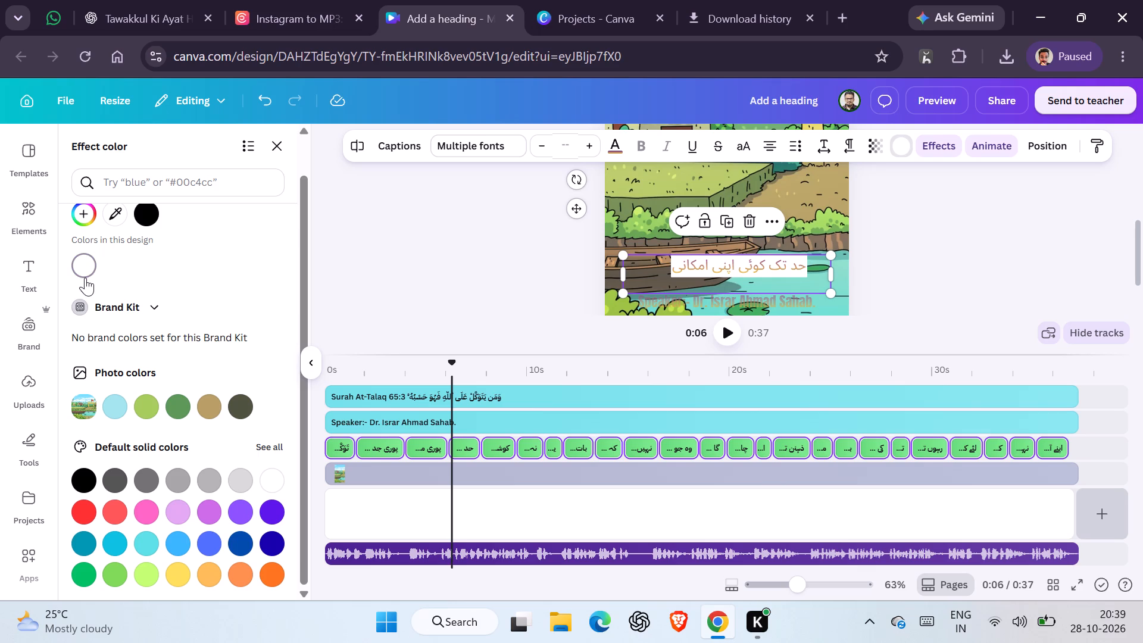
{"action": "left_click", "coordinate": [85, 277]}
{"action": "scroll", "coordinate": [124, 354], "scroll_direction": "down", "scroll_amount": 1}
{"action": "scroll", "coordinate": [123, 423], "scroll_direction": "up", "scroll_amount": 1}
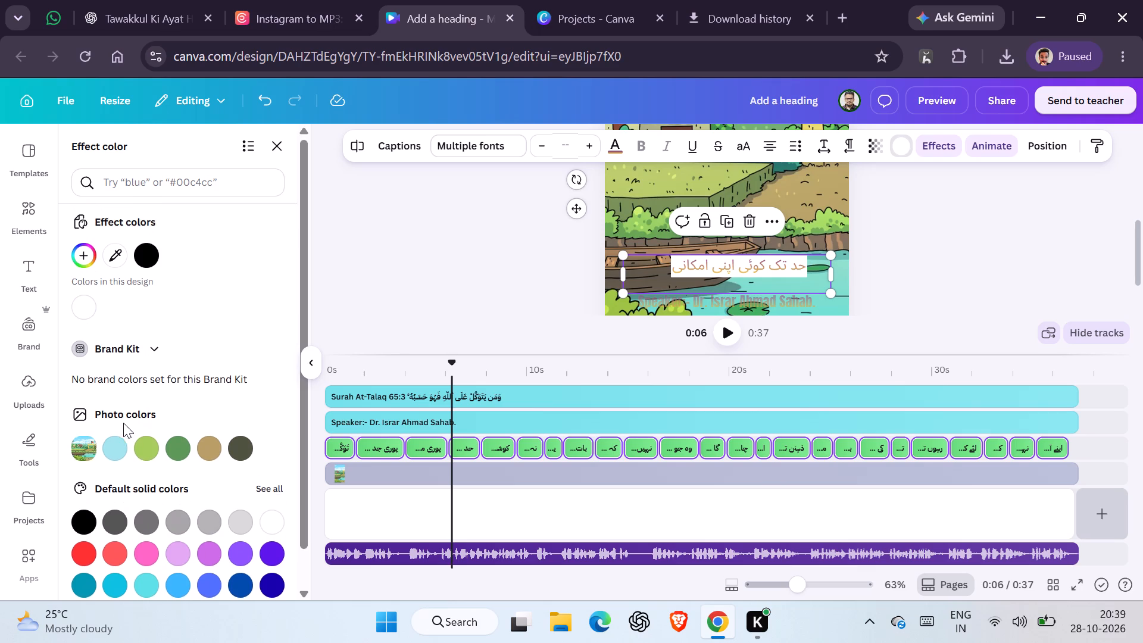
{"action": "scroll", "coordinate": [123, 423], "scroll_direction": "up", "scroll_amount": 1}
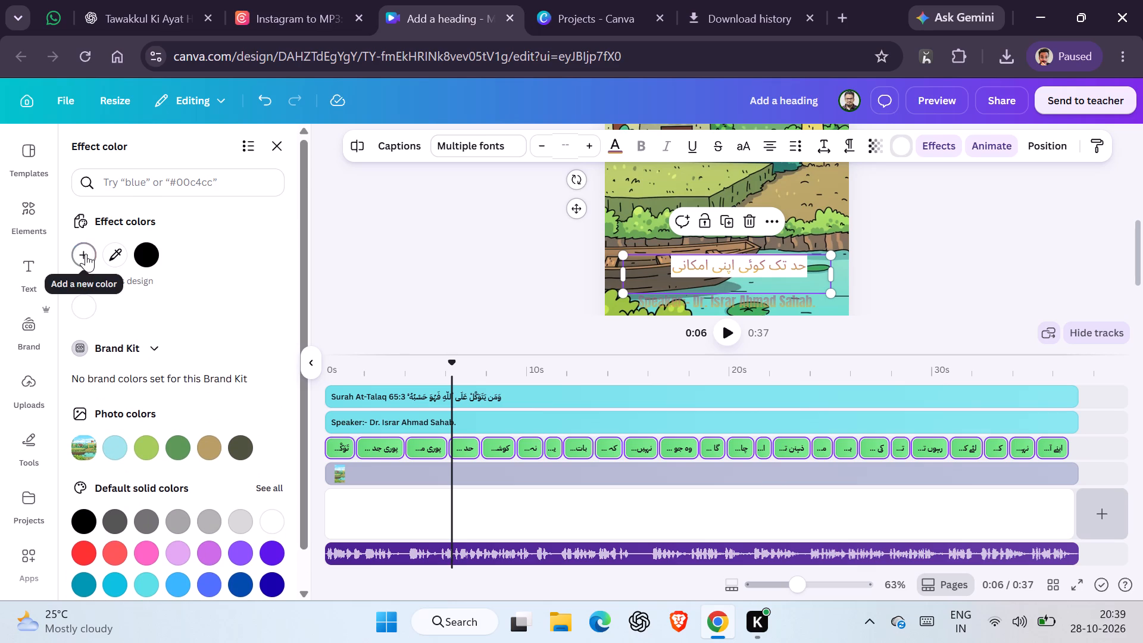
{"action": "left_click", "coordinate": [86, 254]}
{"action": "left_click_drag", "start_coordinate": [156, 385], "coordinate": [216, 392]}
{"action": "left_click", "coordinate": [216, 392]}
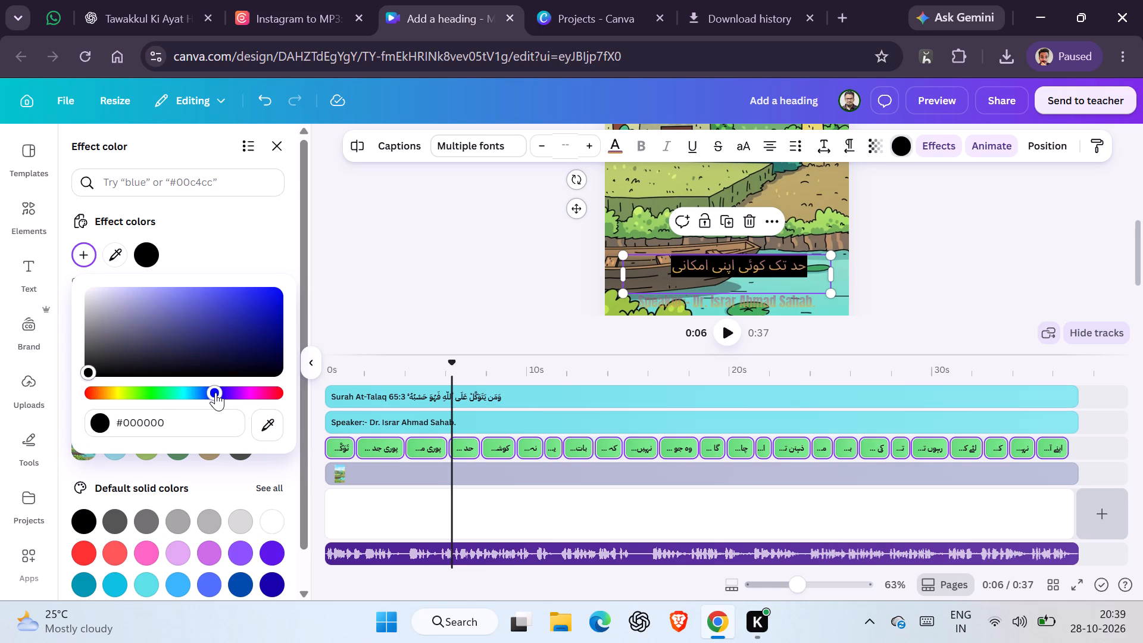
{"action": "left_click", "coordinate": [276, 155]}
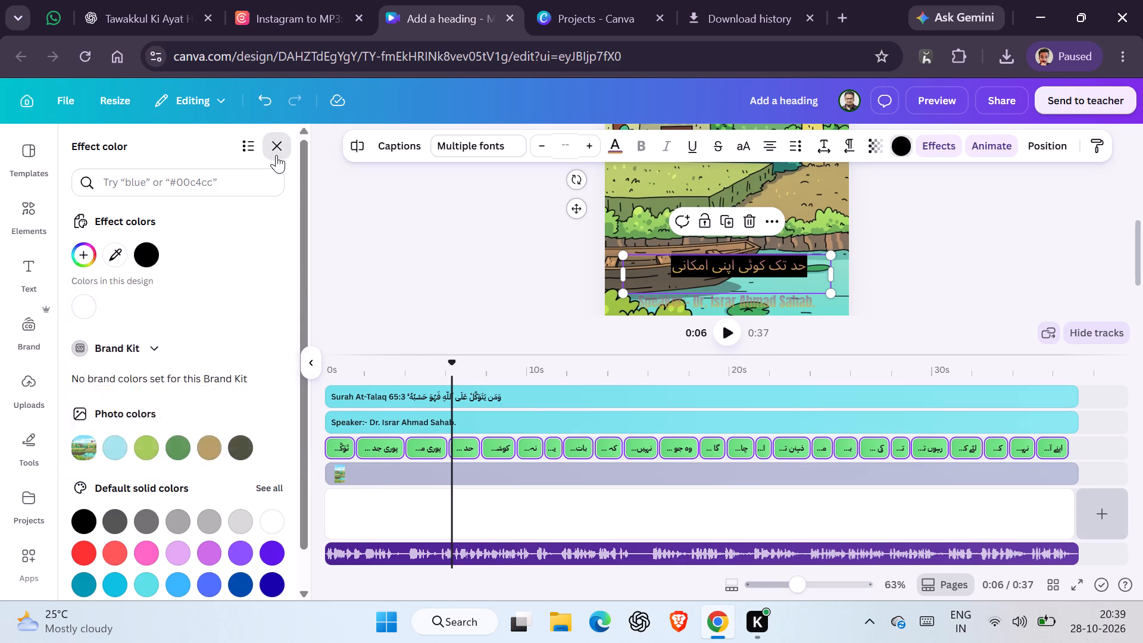
Deselect the captions and briefly play the video from 0:06 to check them.
{"action": "left_click", "coordinate": [520, 245]}
{"action": "key", "text": "space"}
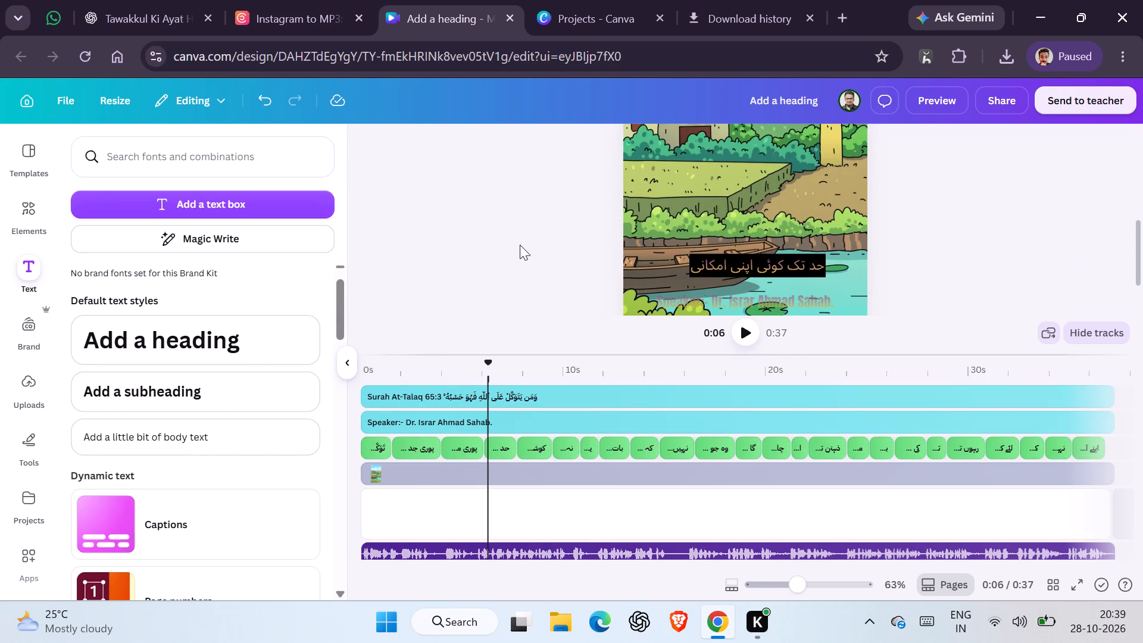
{"action": "left_click", "coordinate": [524, 298]}
{"action": "key", "text": "space"}
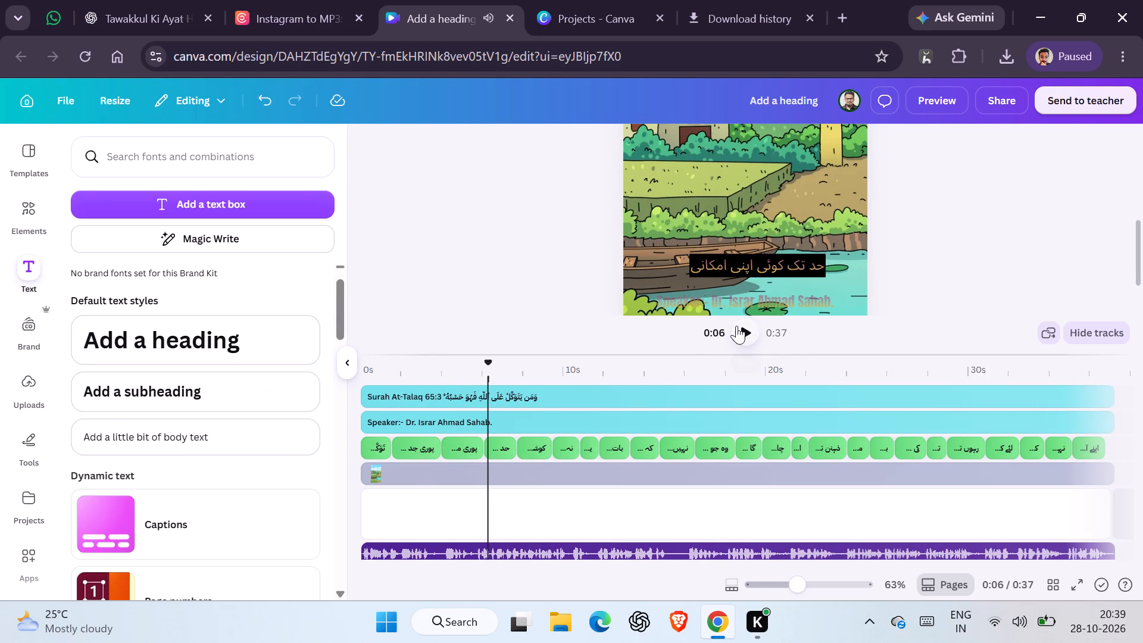
{"action": "left_click", "coordinate": [736, 326]}
{"action": "key", "text": "space"}
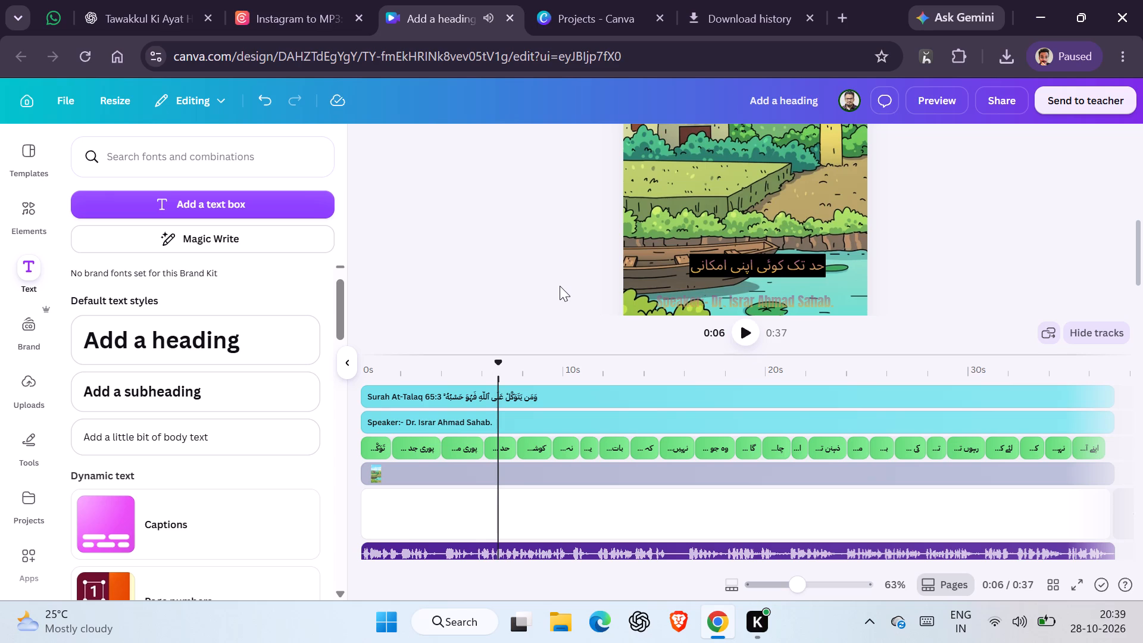
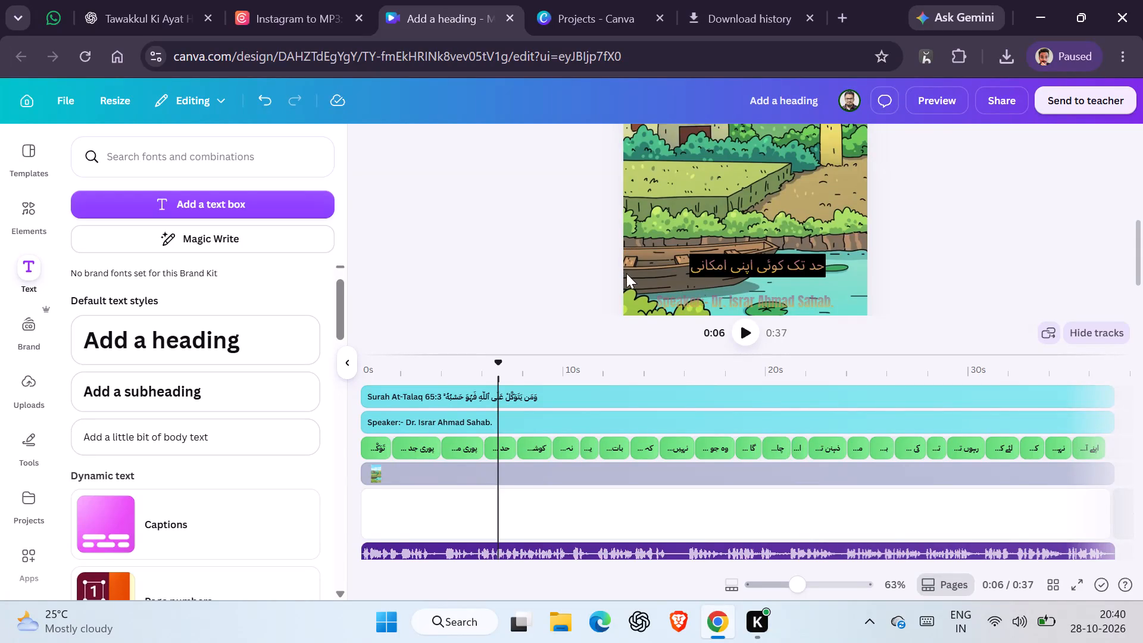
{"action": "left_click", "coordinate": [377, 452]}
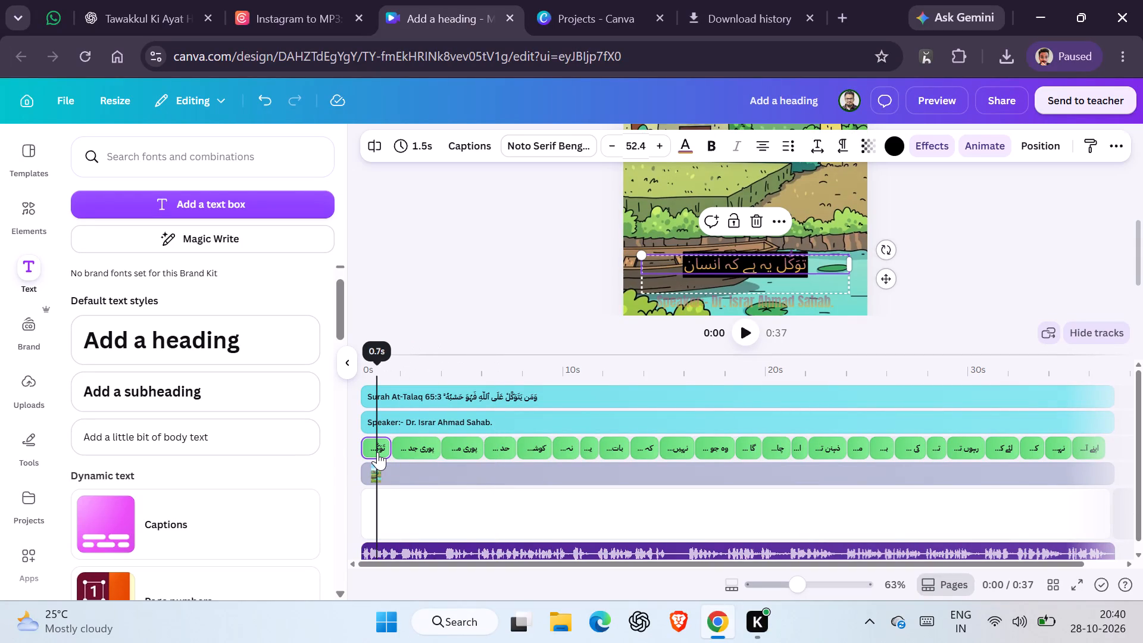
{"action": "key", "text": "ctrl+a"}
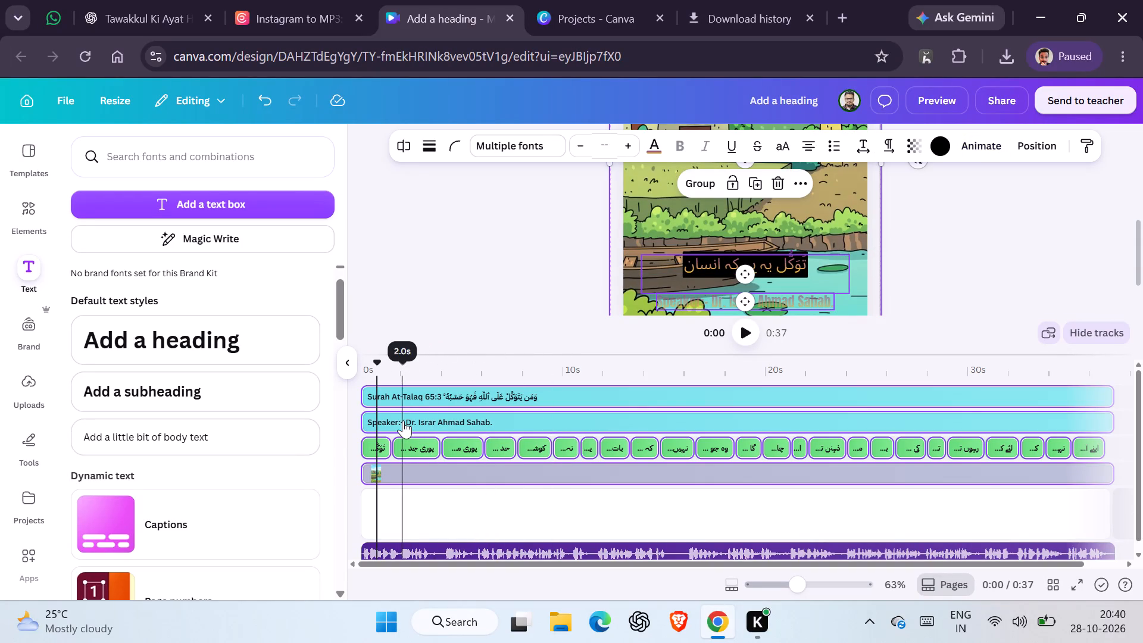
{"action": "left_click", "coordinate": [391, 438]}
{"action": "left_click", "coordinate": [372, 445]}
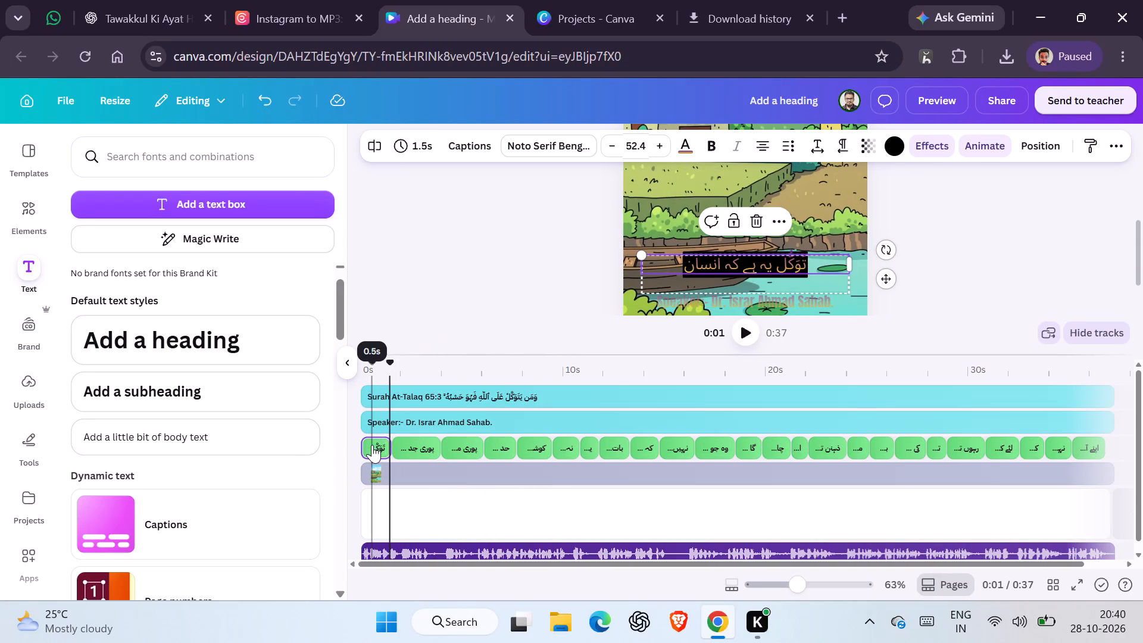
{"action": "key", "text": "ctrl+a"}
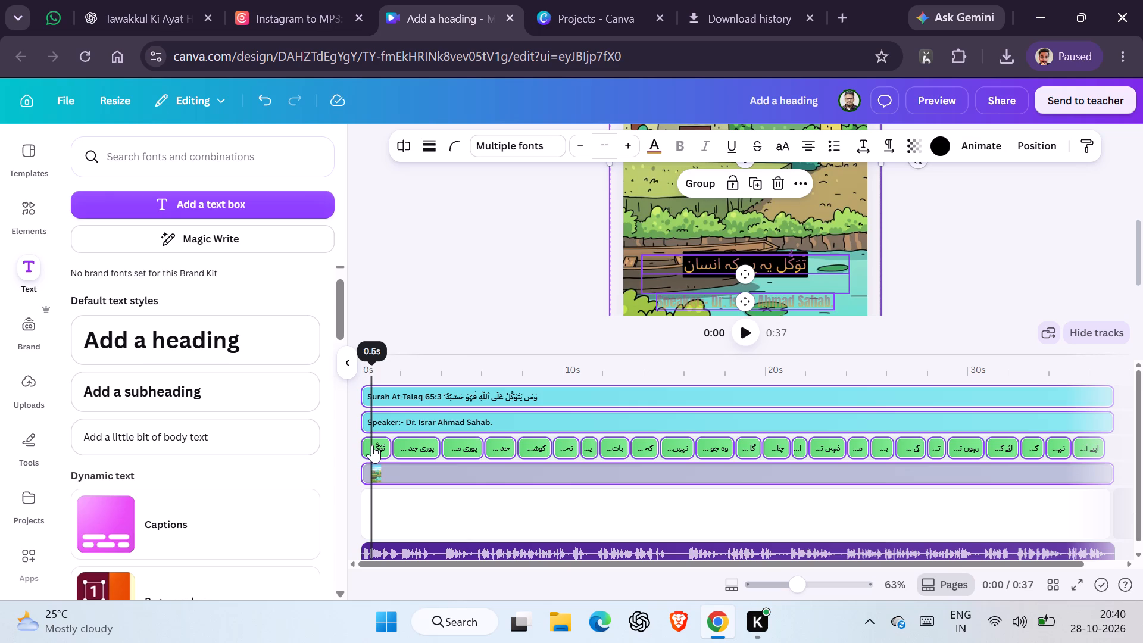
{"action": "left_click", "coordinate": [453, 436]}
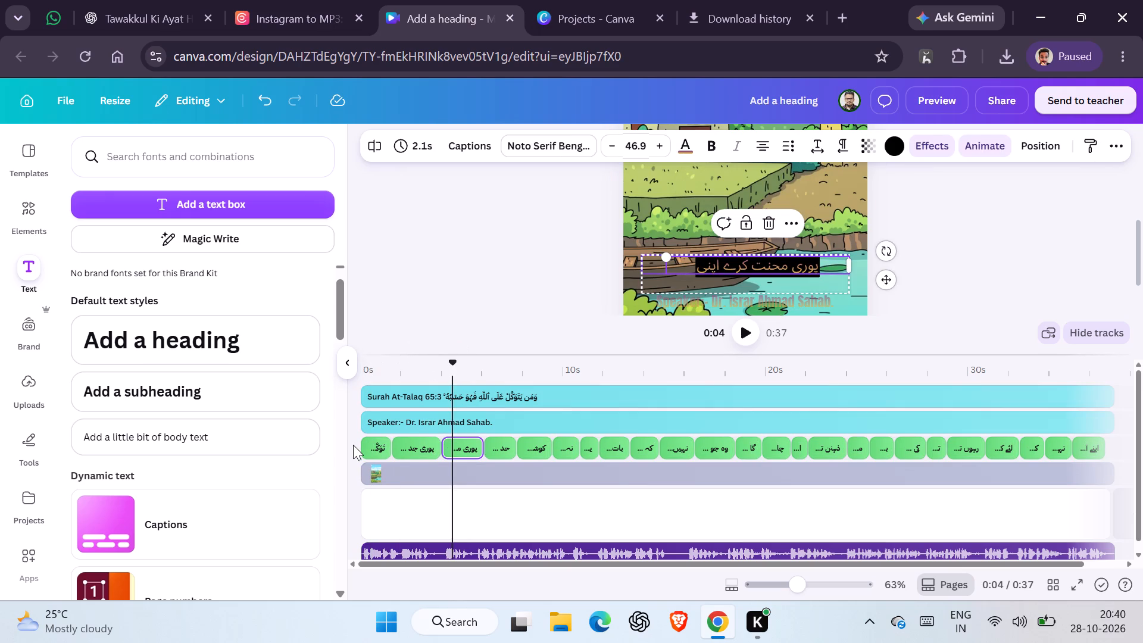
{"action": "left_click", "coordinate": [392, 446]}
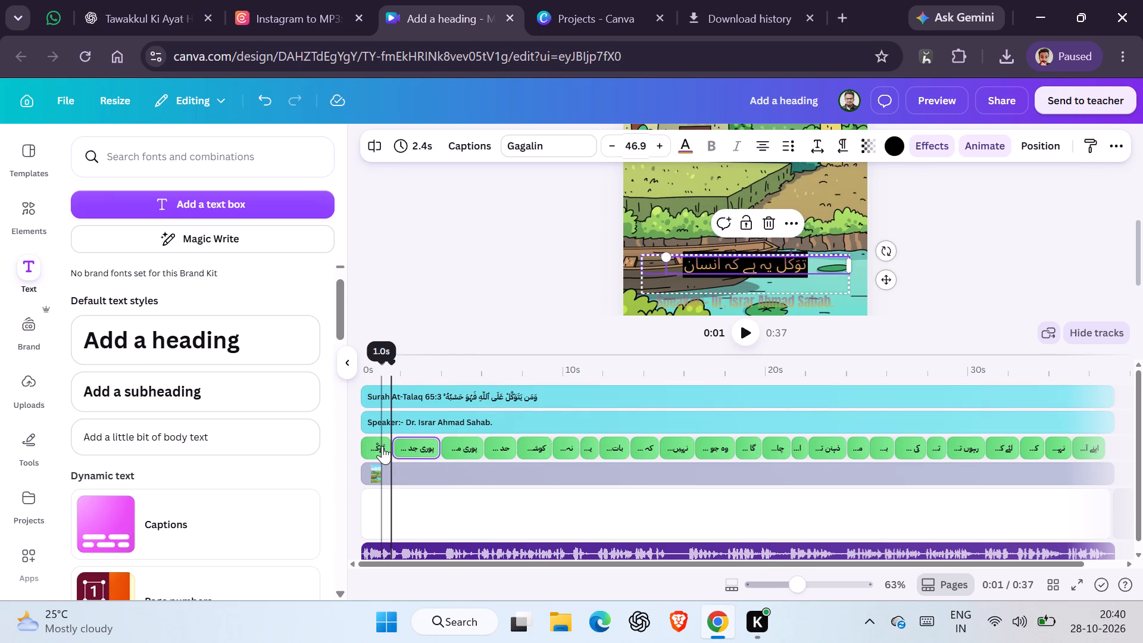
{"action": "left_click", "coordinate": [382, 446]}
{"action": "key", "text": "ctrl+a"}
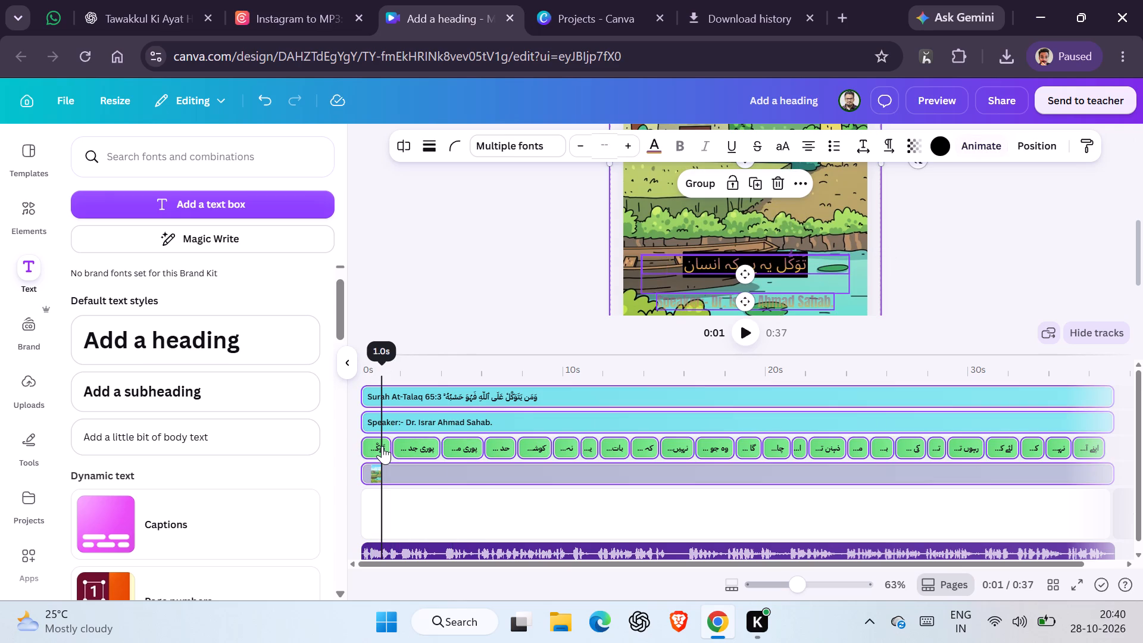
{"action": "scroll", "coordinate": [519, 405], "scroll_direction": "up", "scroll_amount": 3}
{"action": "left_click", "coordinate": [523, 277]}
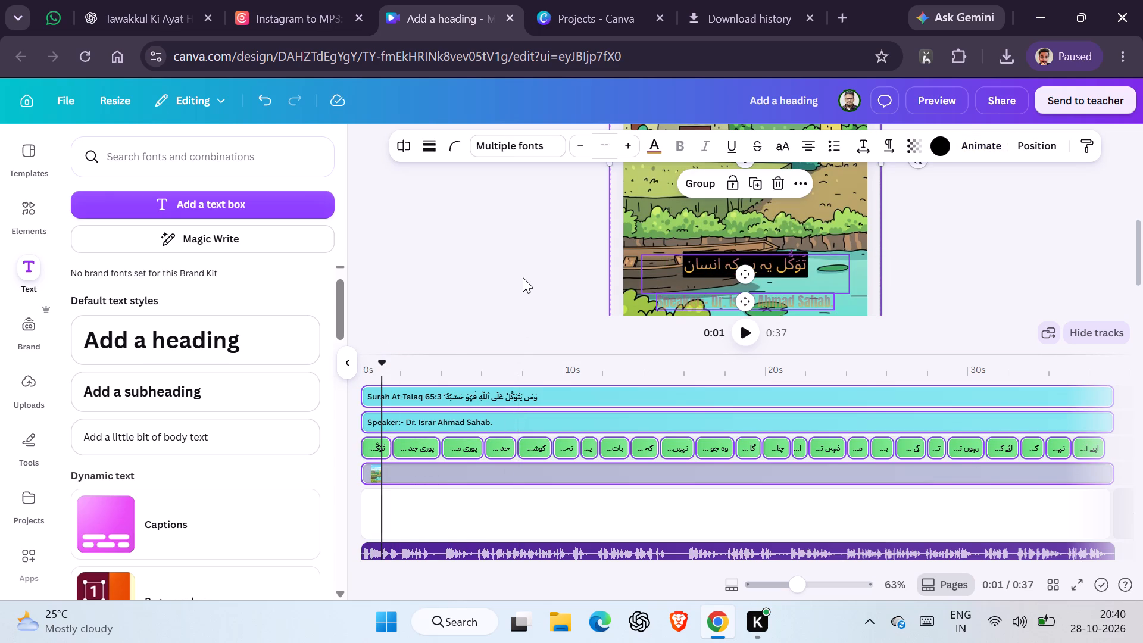
Undo the recent gradient text colours and caption background changes, stepping back past the black and white backgrounds to the pink one.
{"action": "scroll", "coordinate": [523, 277], "scroll_direction": "up", "scroll_amount": 3}
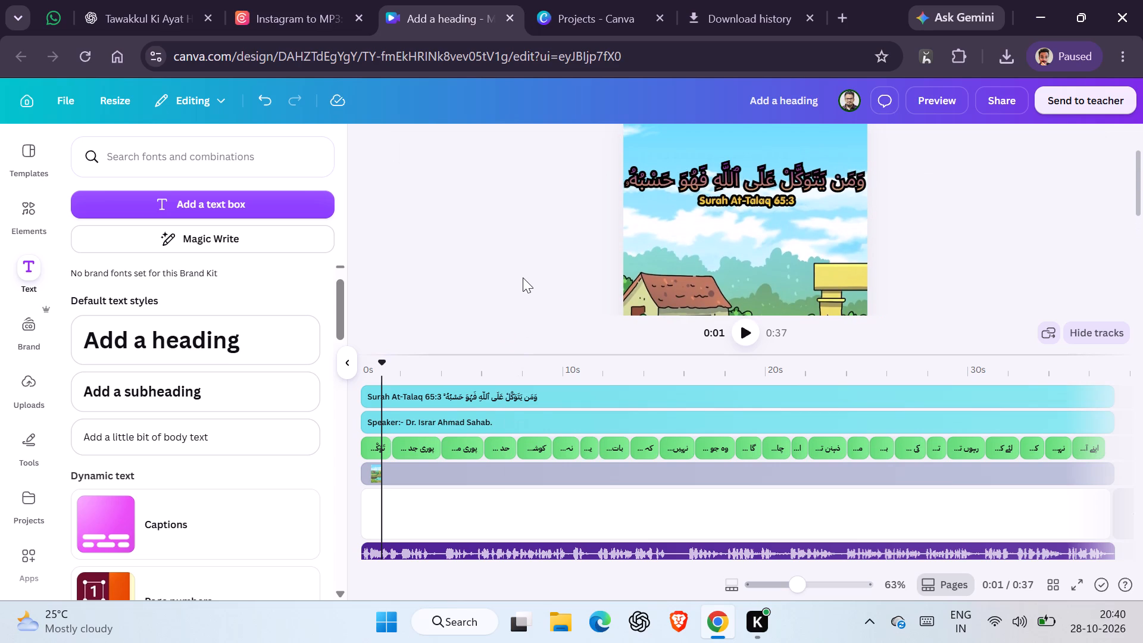
{"action": "key", "text": "ctrl+z"}
{"action": "key", "text": "ctrl+z"}
{"action": "key", "text": "ctrl+z"}
{"action": "key", "text": "ctrl+z"}
{"action": "key", "text": "ctrl+z"}
{"action": "key", "text": "ctrl+z"}
{"action": "key", "text": "ctrl+z"}
{"action": "key", "text": "ctrl+z"}
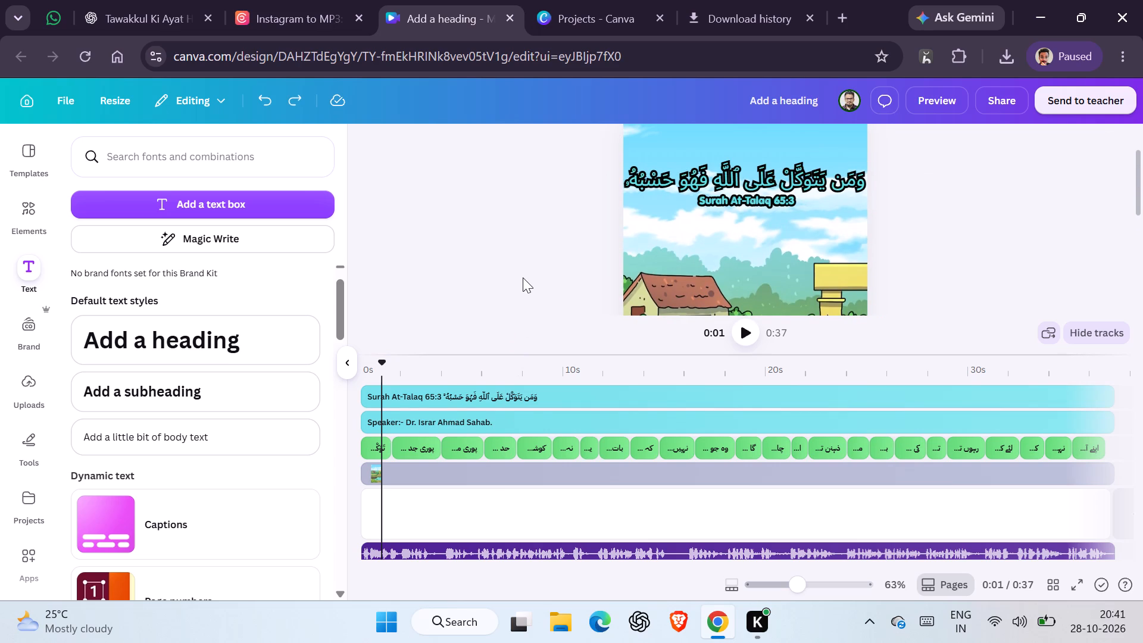
{"action": "scroll", "coordinate": [523, 277], "scroll_direction": "down", "scroll_amount": 2}
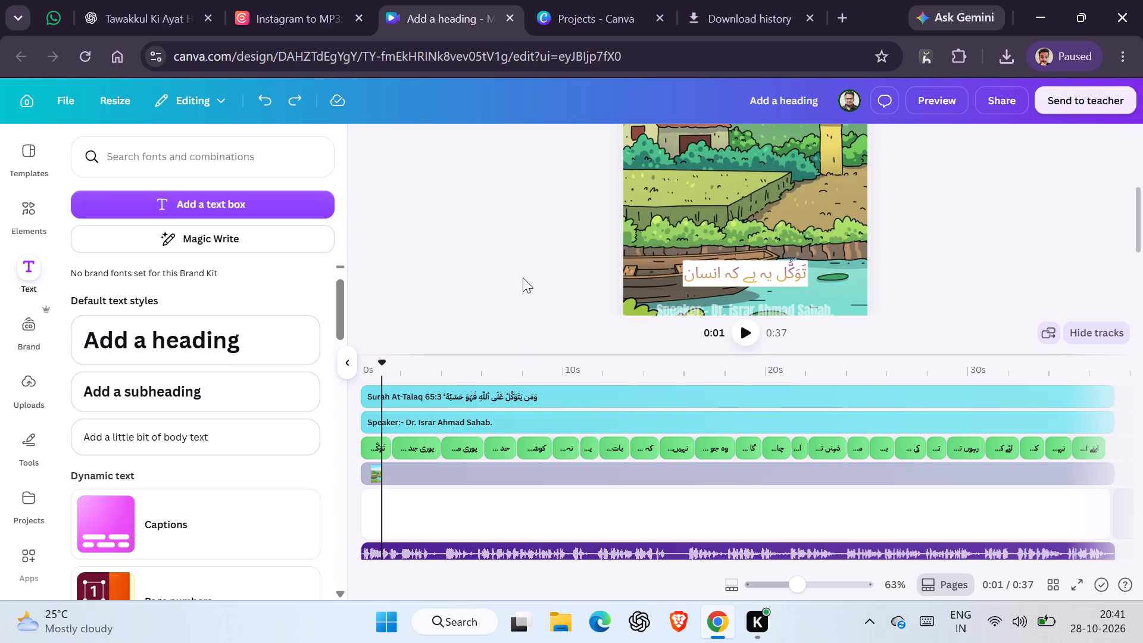
{"action": "key", "text": "ctrl+z"}
{"action": "key", "text": "ctrl+z"}
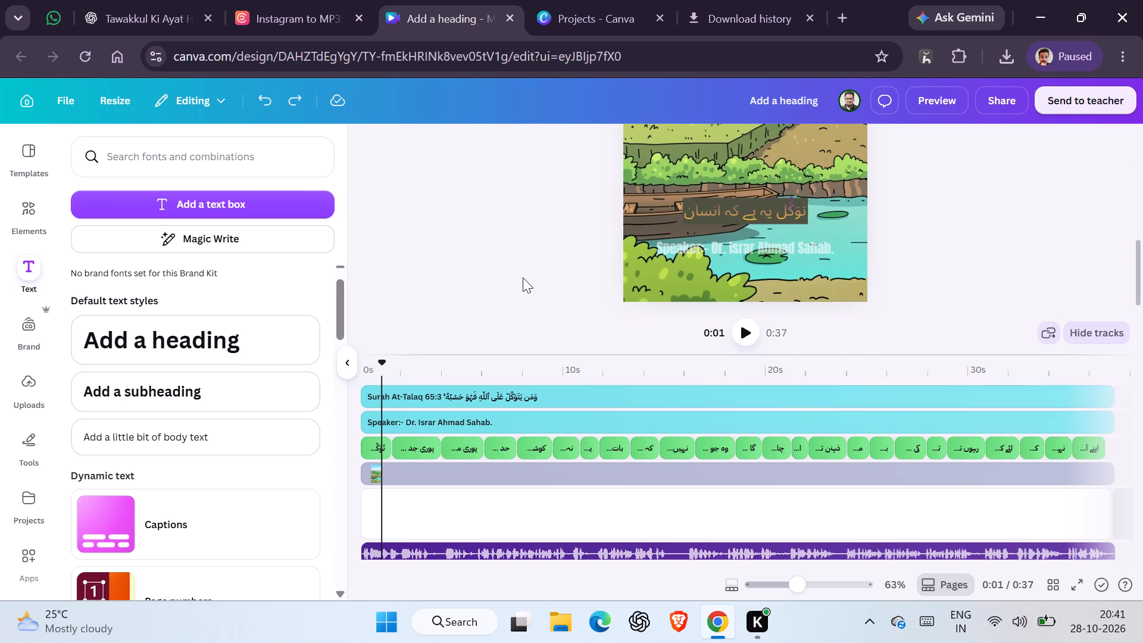
{"action": "key", "text": "ctrl+z"}
{"action": "key", "text": "ctrl+z"}
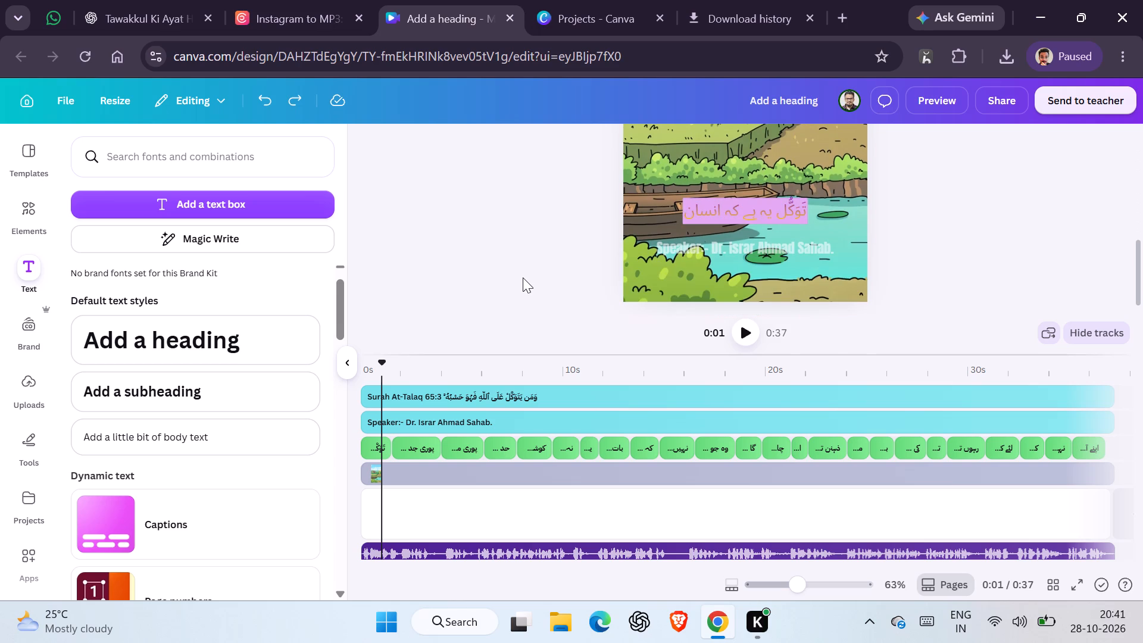
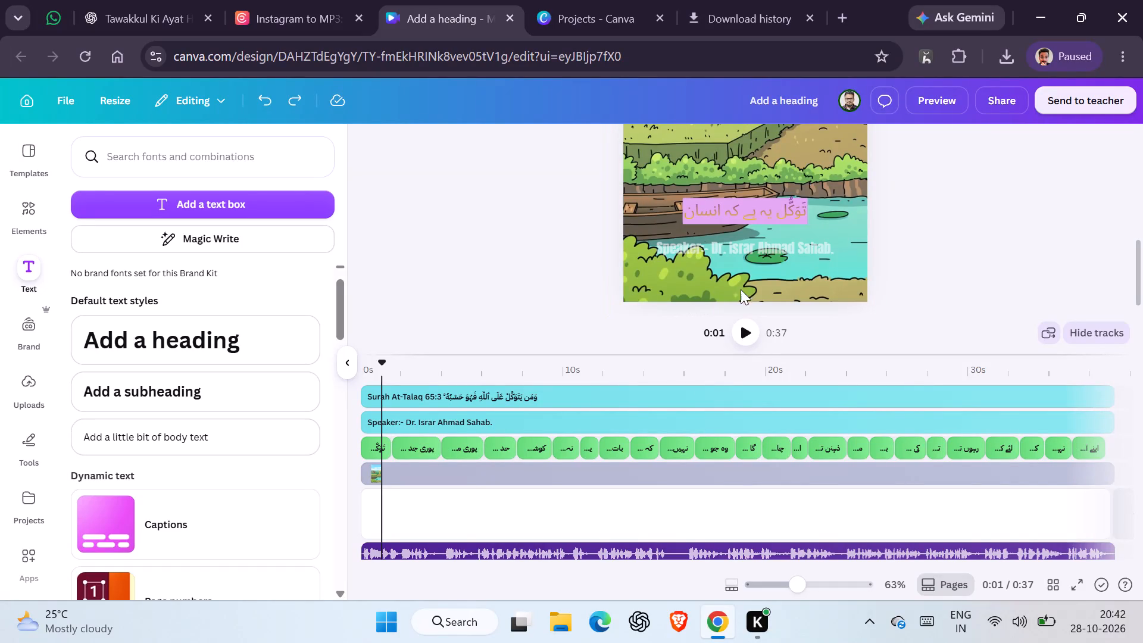
Undo the remaining gradient text colour edits so the captions return to white text on the pink background, redoing the last undone change.
{"action": "left_click", "coordinate": [510, 283]}
{"action": "key", "text": "ctrl+z"}
{"action": "key", "text": "ctrl+z"}
{"action": "key", "text": "ctrl+z"}
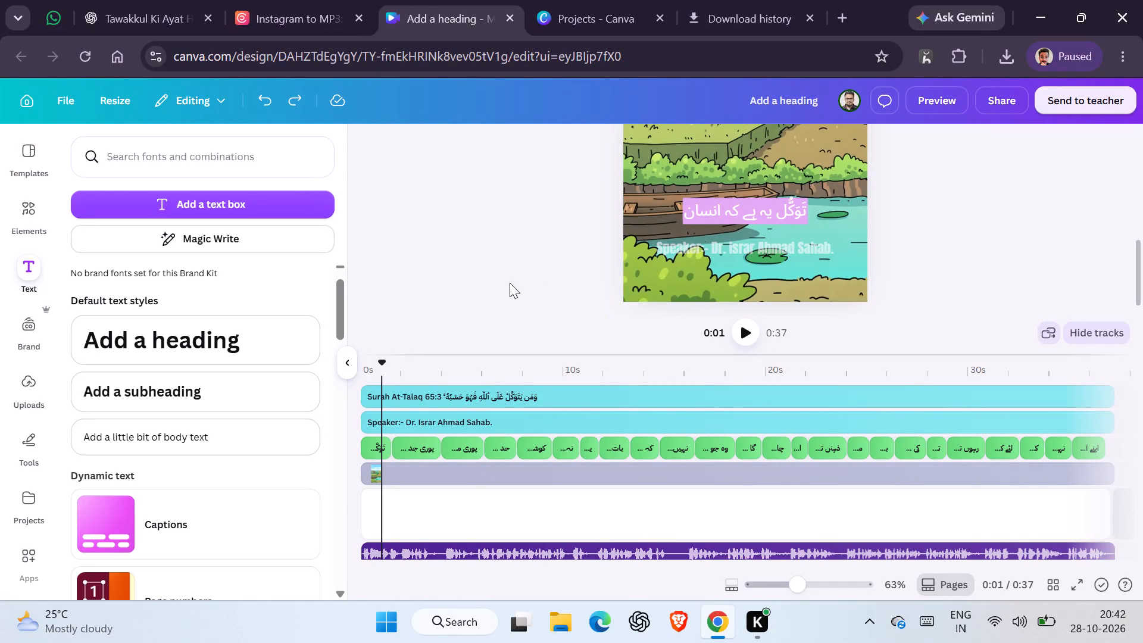
{"action": "key", "text": "ctrl+z"}
{"action": "key", "text": "ctrl+y"}
Play the opening seconds of the video to check the white captions on the pink background.
{"action": "scroll", "coordinate": [510, 283], "scroll_direction": "up", "scroll_amount": 2}
{"action": "scroll", "coordinate": [510, 283], "scroll_direction": "down", "scroll_amount": 1}
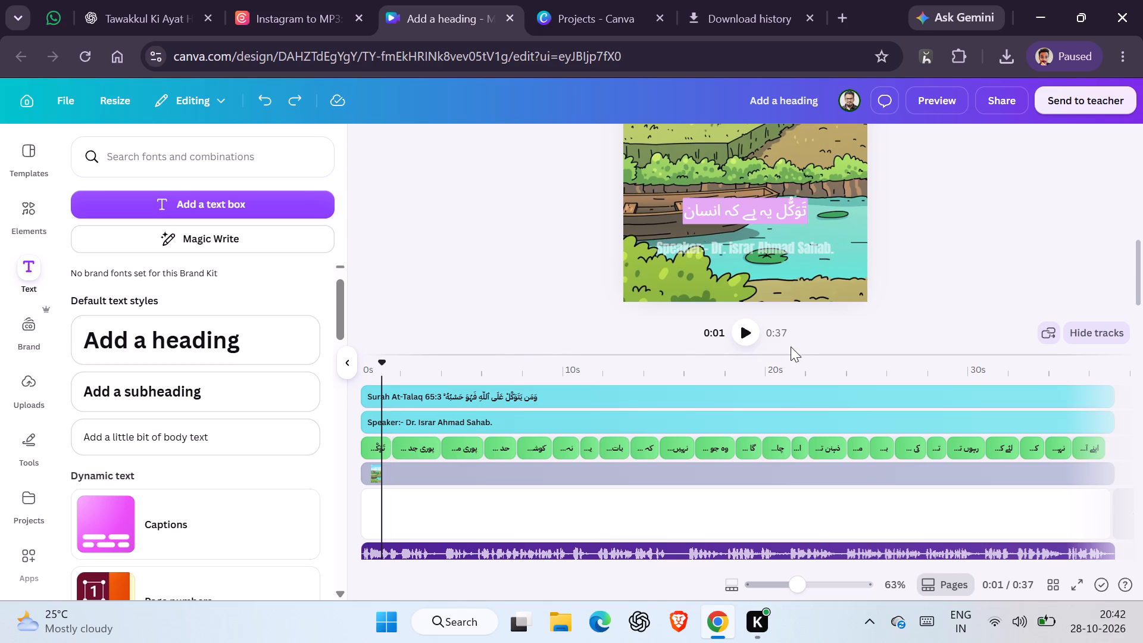
{"action": "left_click", "coordinate": [738, 332]}
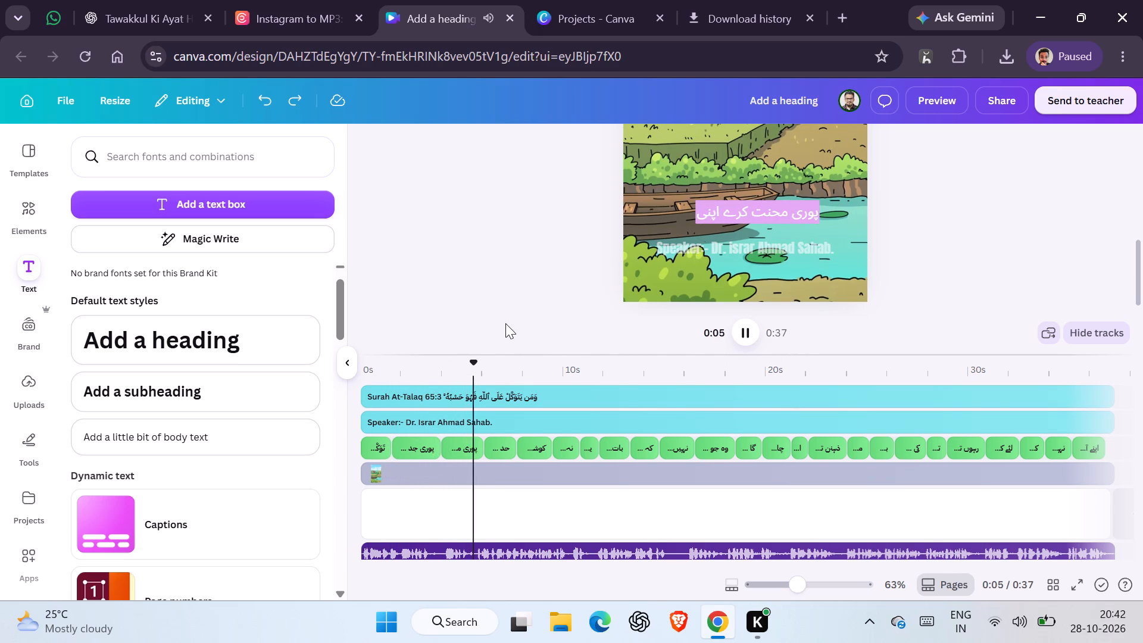
{"action": "left_click", "coordinate": [755, 333]}
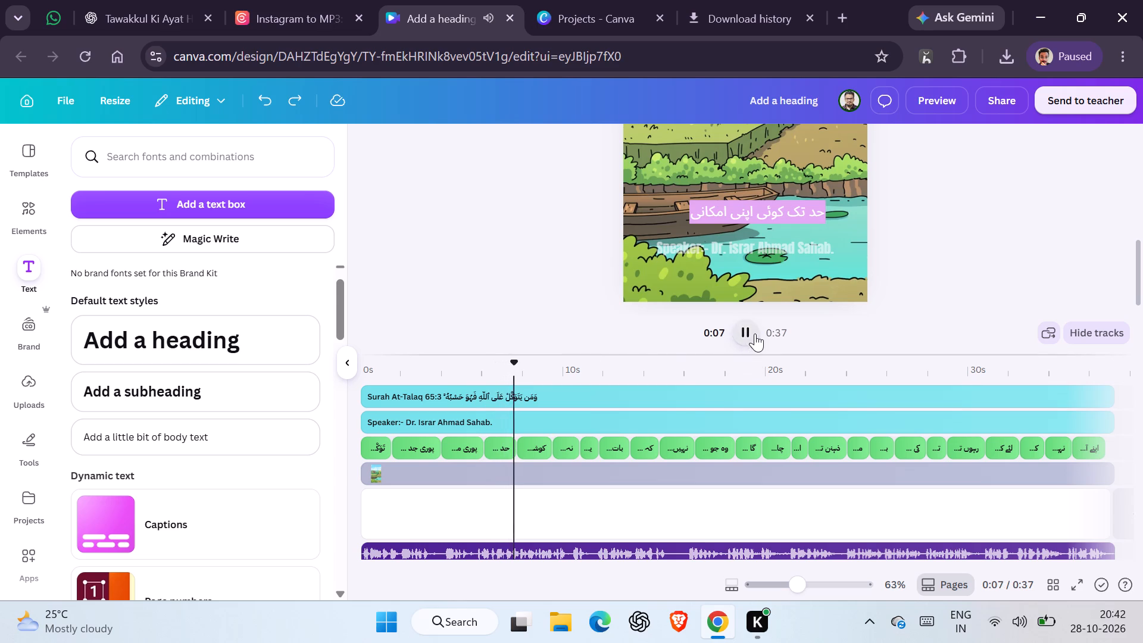